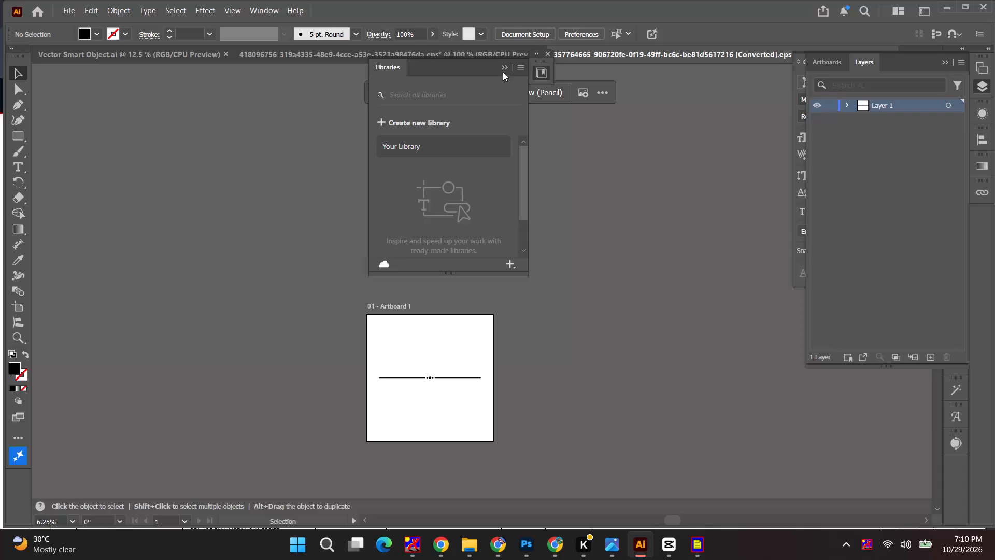
Collapse the Libraries panel and close all three open Illustrator documents, including Vector Smart Object.ai.
{"action": "left_click", "coordinate": [503, 72]}
{"action": "left_click", "coordinate": [506, 69]}
{"action": "key", "text": "ctrl+w"}
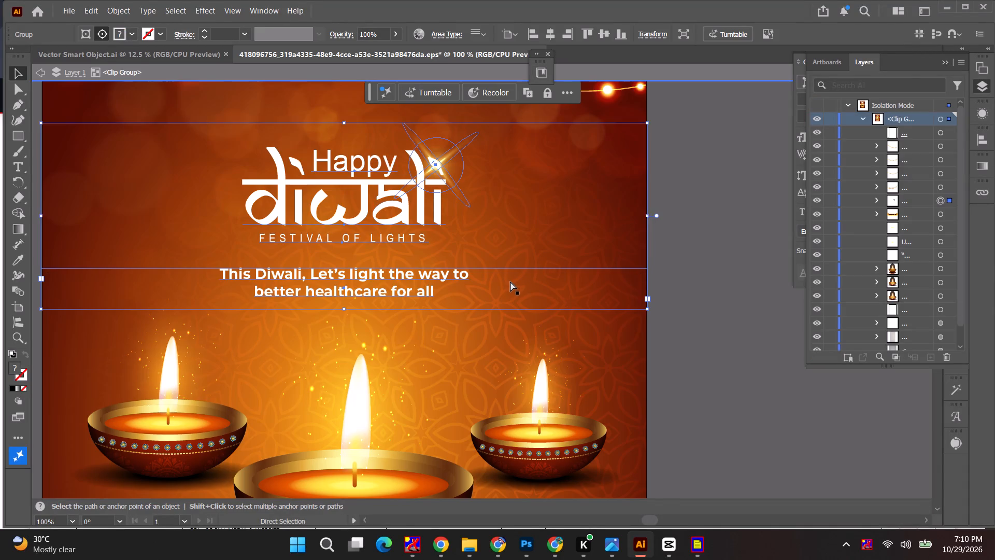
{"action": "key", "text": "ctrl+w"}
{"action": "left_click", "coordinate": [560, 282]}
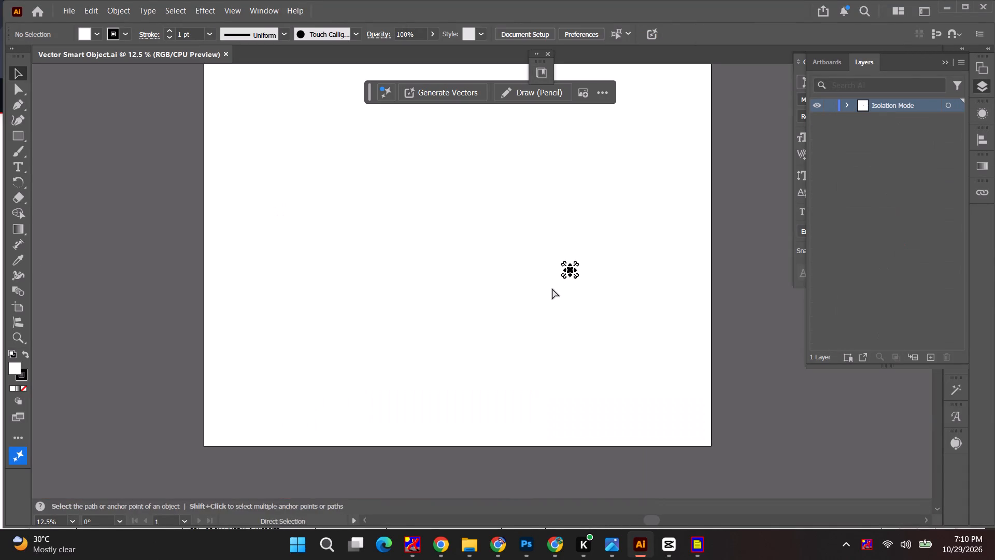
{"action": "key", "text": "ctrl+w"}
{"action": "scroll", "coordinate": [545, 276], "scroll_direction": "down", "scroll_amount": 5}
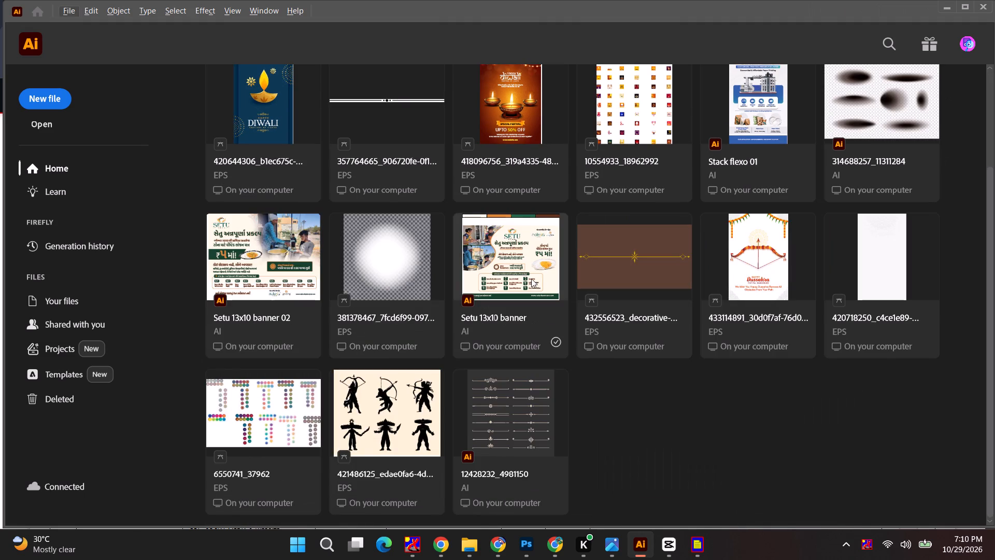
{"action": "scroll", "coordinate": [525, 280], "scroll_direction": "down", "scroll_amount": 2, "text": "alt"}
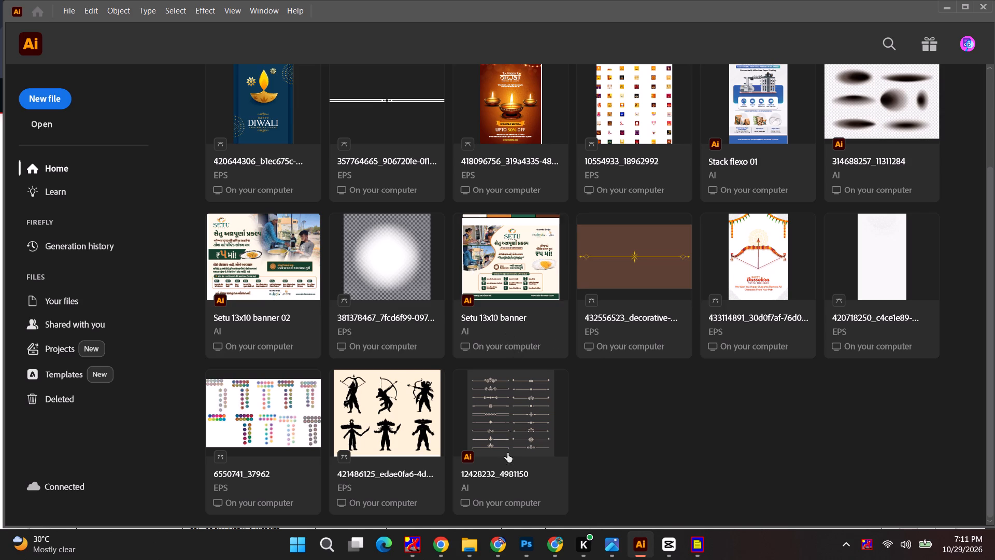
Switch to Photoshop, save the open document and close it.
{"action": "key", "text": "alt+Tab"}
{"action": "left_click", "coordinate": [509, 170], "text": "alt"}
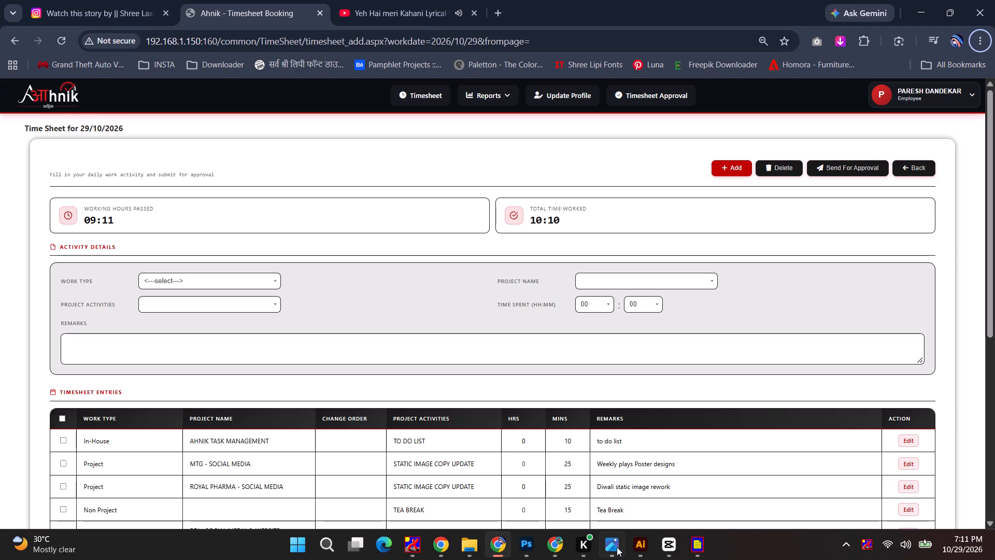
{"action": "left_click", "coordinate": [531, 548]}
{"action": "key", "text": "ctrl+s"}
{"action": "key", "text": "ctrl+w"}
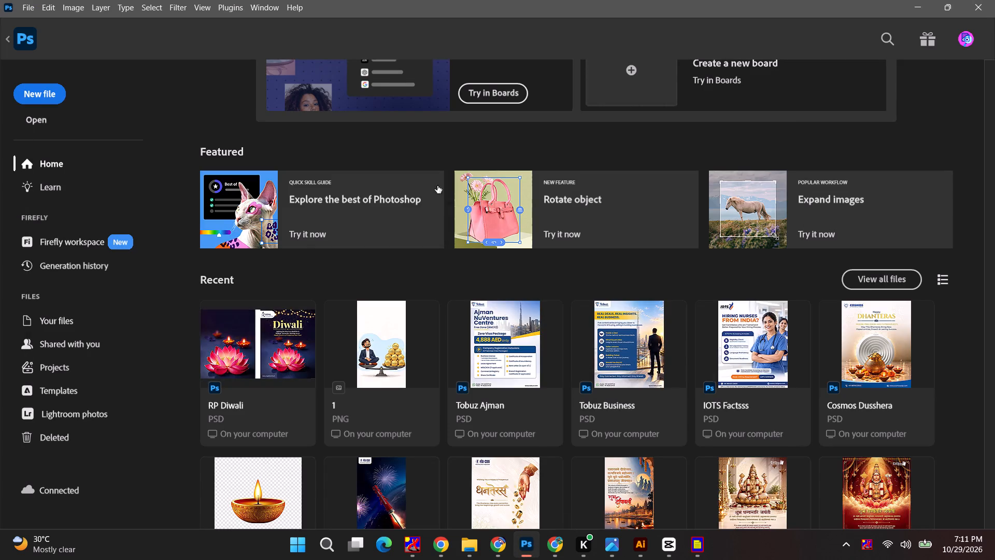
Switch to File Explorer, go to the OCT 2026 folder inside Paresh > MTG, and open the Weekly 2 Nov PSD in Photoshop.
{"action": "key", "text": "alt+Tab"}
{"action": "left_click", "coordinate": [760, 172], "text": "alt"}
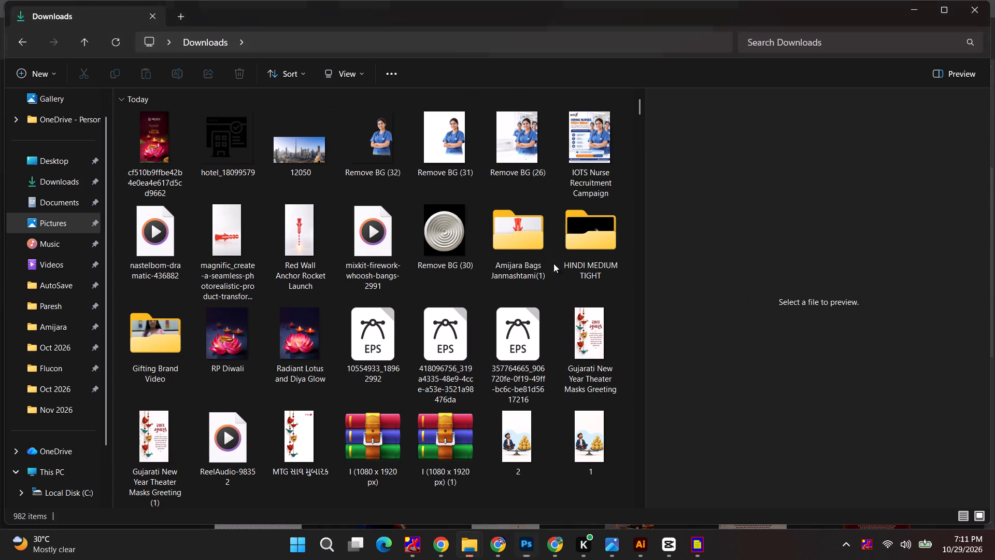
{"action": "left_click", "coordinate": [47, 286]}
{"action": "left_click", "coordinate": [48, 304]}
{"action": "left_click", "coordinate": [428, 330]}
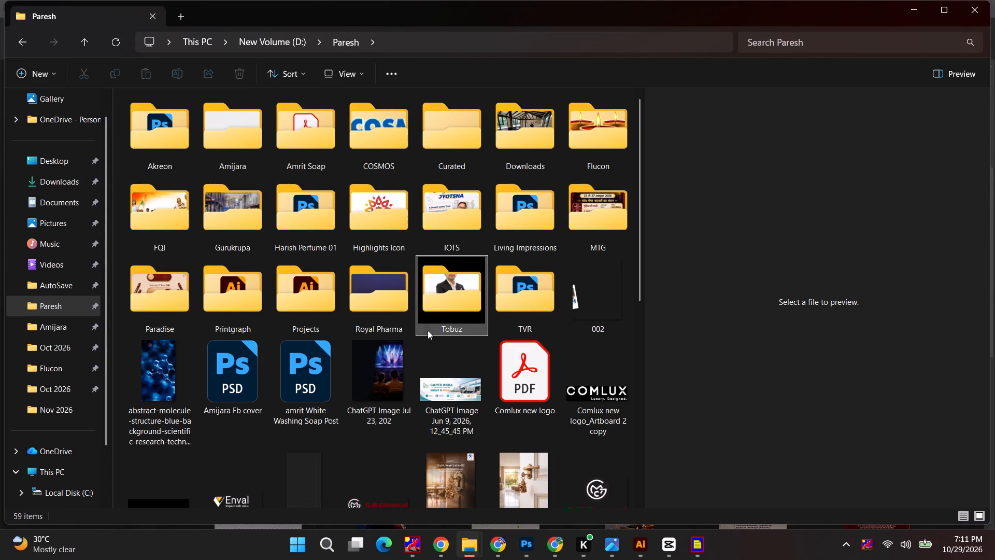
{"action": "left_click", "coordinate": [502, 208]}
{"action": "double_click", "coordinate": [598, 211]}
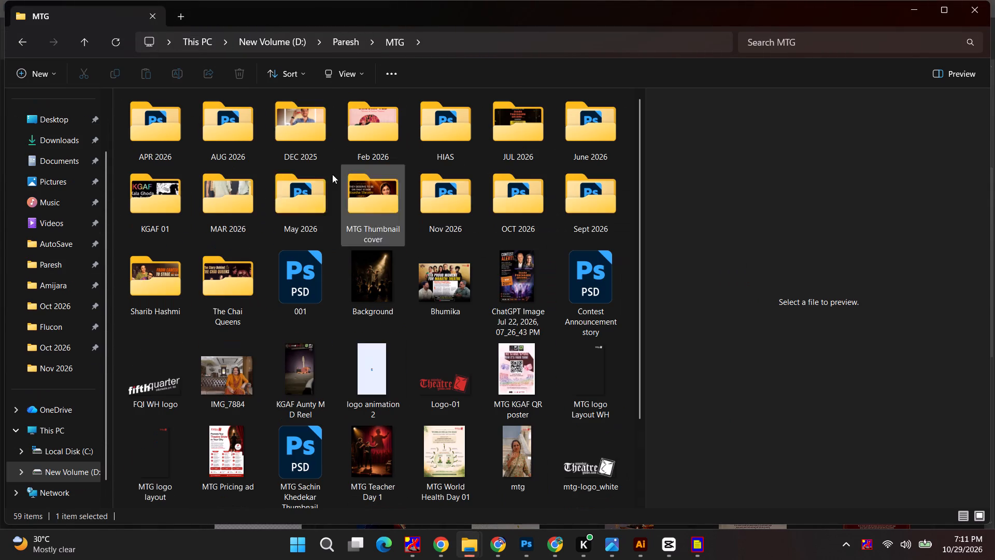
{"action": "left_click", "coordinate": [325, 152]}
{"action": "left_click", "coordinate": [353, 201]}
{"action": "left_click", "coordinate": [291, 191]}
{"action": "left_click", "coordinate": [476, 194]}
{"action": "double_click", "coordinate": [528, 199]}
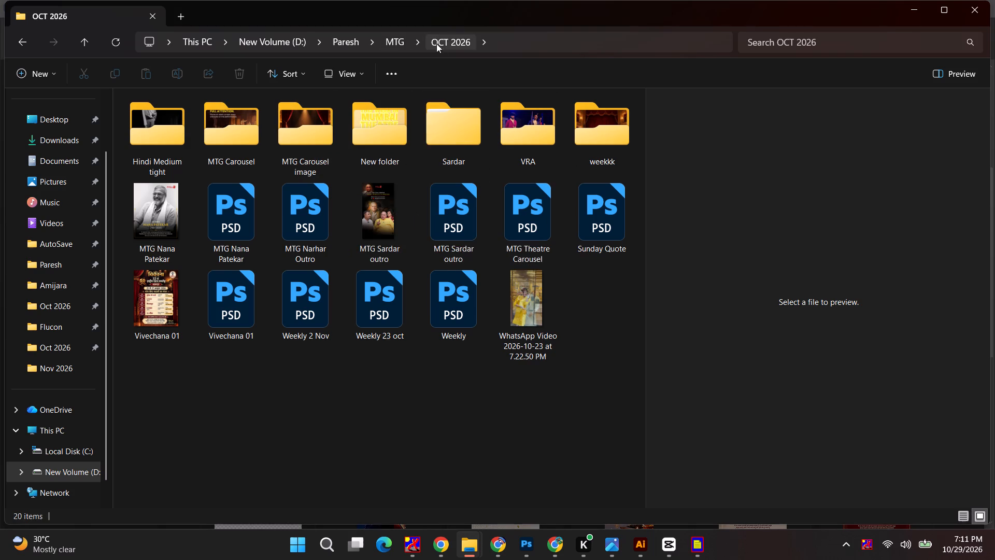
Go up to the MTG folder and look through the contents of its Nov 2026 folder.
{"action": "left_click", "coordinate": [398, 43]}
{"action": "left_click", "coordinate": [585, 205]}
{"action": "left_click", "coordinate": [481, 215]}
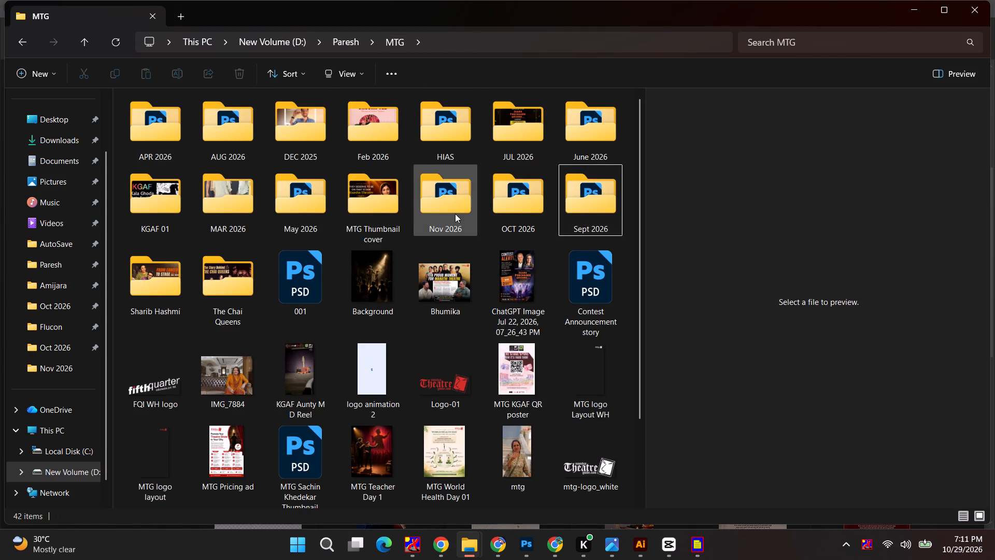
{"action": "double_click", "coordinate": [429, 208]}
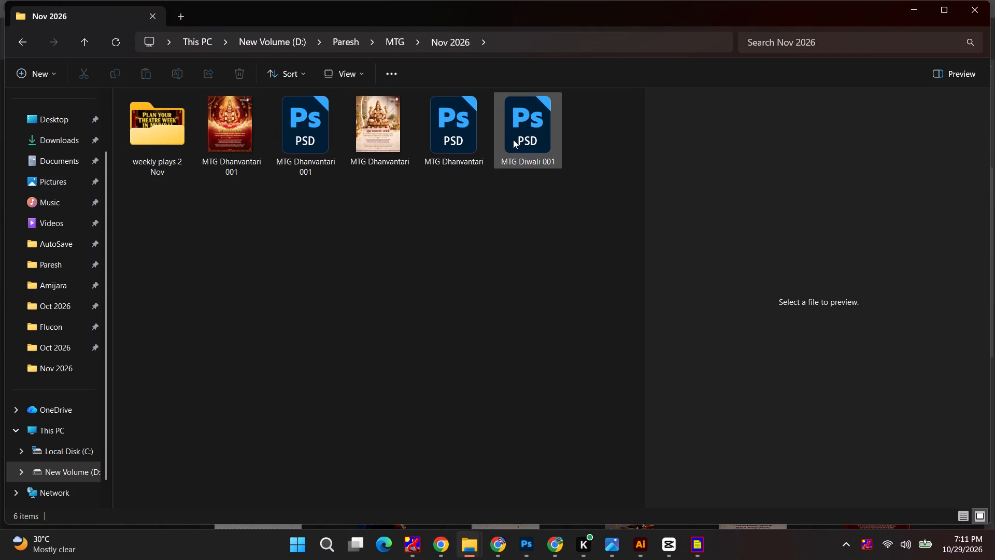
{"action": "left_click", "coordinate": [513, 139]}
{"action": "left_click", "coordinate": [306, 153]}
{"action": "left_click", "coordinate": [168, 156]}
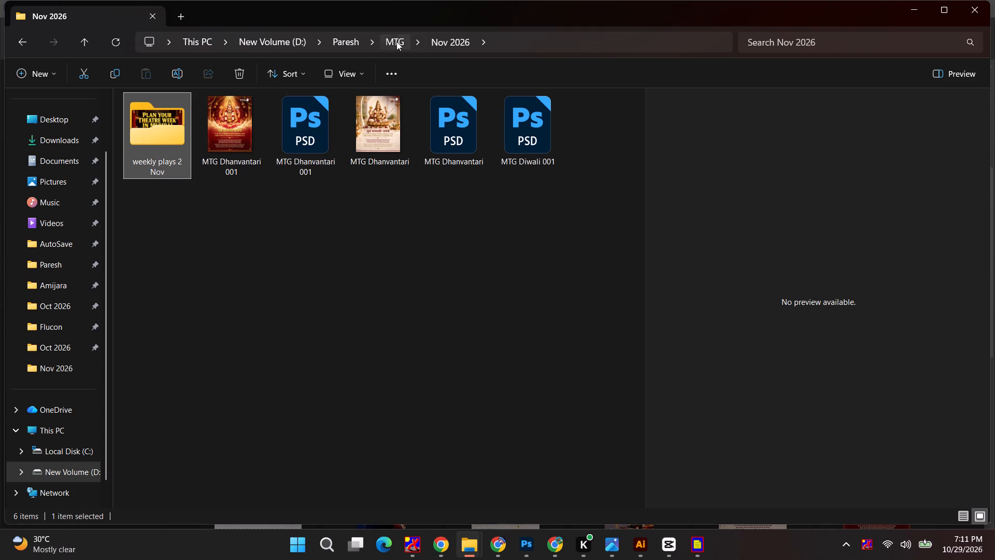
Return through MTG to the OCT 2026 folder and open the Weekly 2 Nov PSD in Photoshop.
{"action": "left_click", "coordinate": [396, 41]}
{"action": "scroll", "coordinate": [439, 239], "scroll_direction": "down", "scroll_amount": 2}
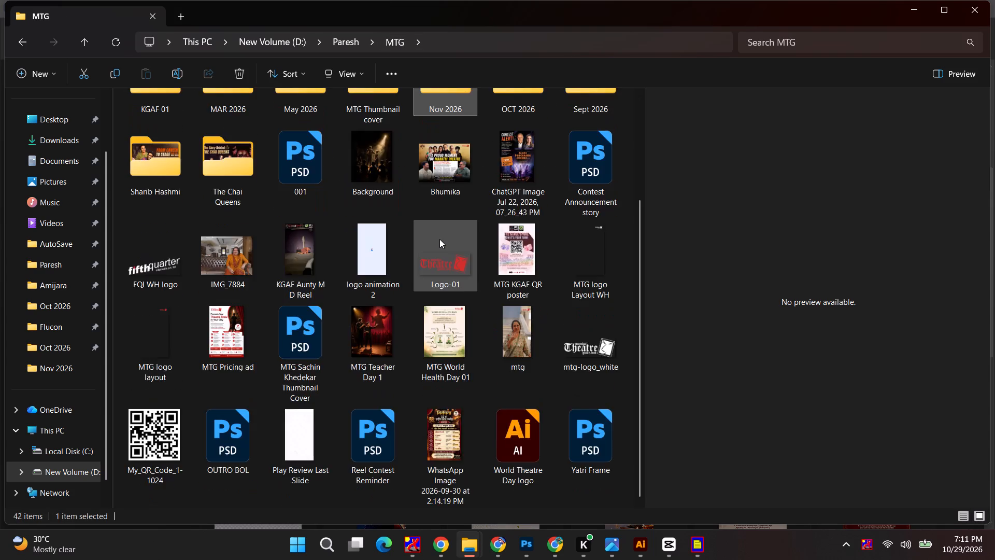
{"action": "scroll", "coordinate": [439, 239], "scroll_direction": "up", "scroll_amount": 2}
{"action": "double_click", "coordinate": [536, 174]}
{"action": "left_click", "coordinate": [459, 328]}
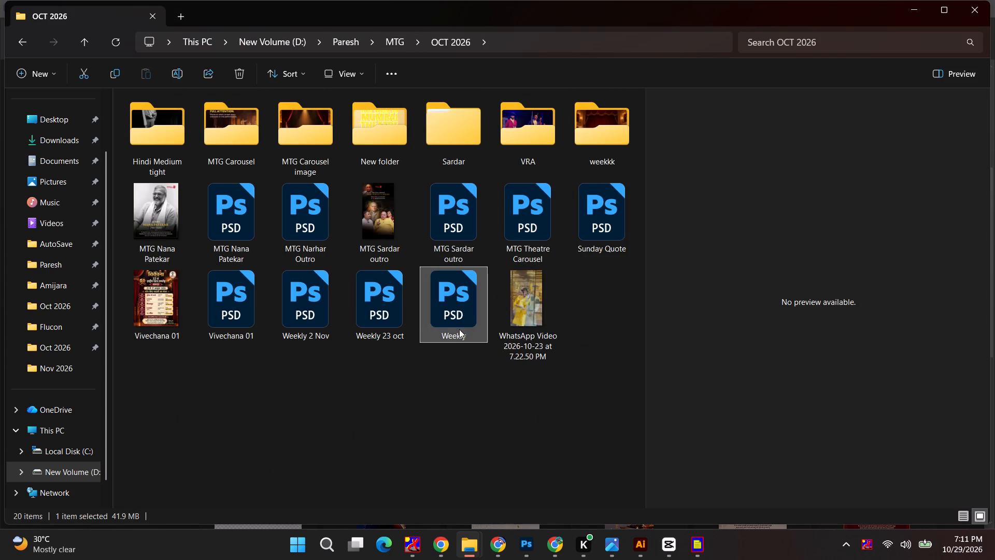
{"action": "left_click", "coordinate": [392, 322]}
{"action": "left_click", "coordinate": [296, 327]}
{"action": "double_click", "coordinate": [298, 326]}
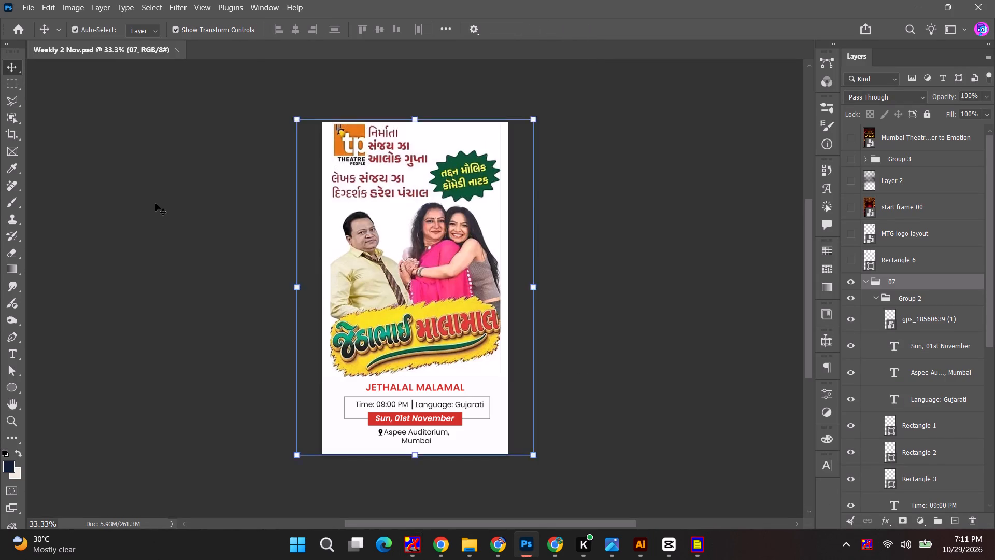
{"action": "left_click", "coordinate": [155, 204]}
{"action": "left_click", "coordinate": [414, 222]}
{"action": "key", "text": "alt+Tab"}
{"action": "key", "text": "alt+Tab"}
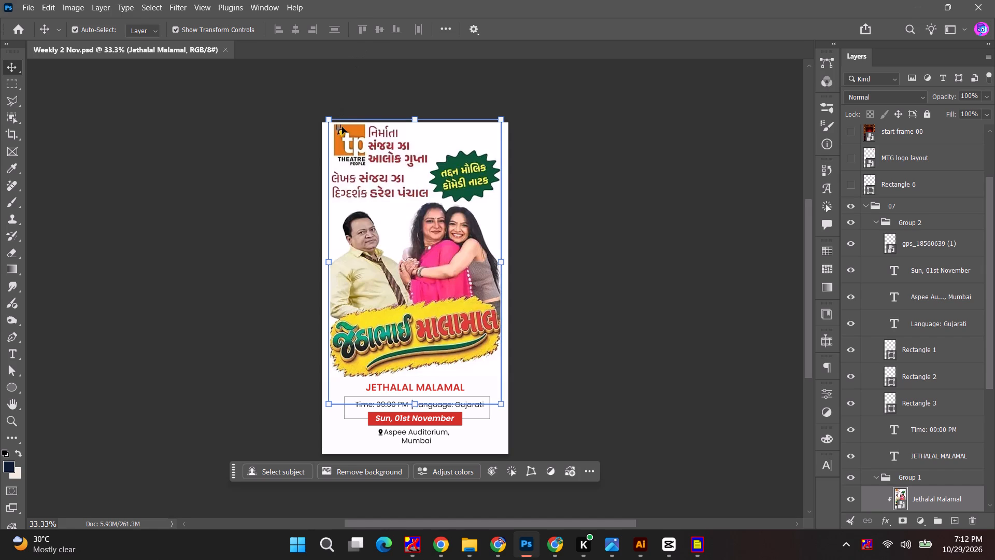
{"action": "left_click", "coordinate": [553, 278]}
{"action": "left_click", "coordinate": [416, 243]}
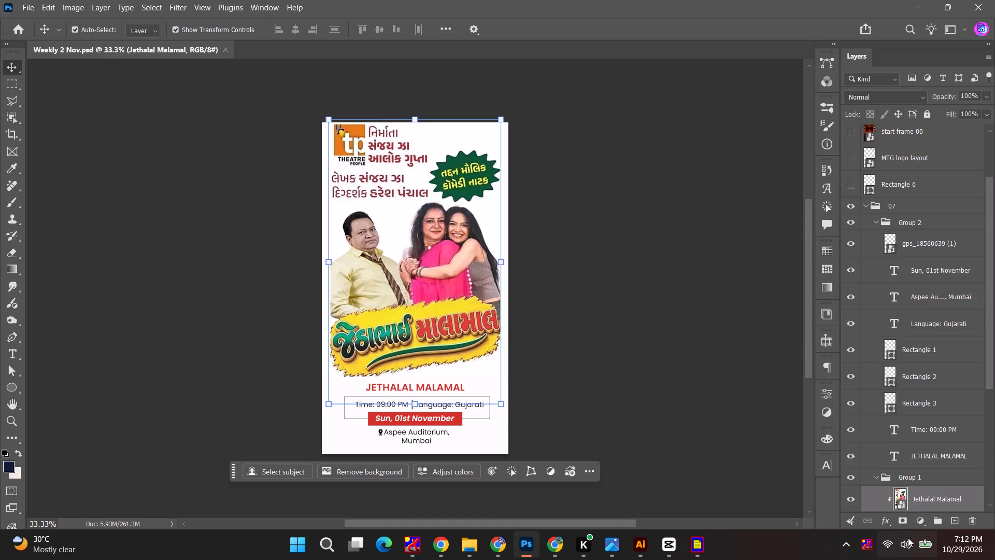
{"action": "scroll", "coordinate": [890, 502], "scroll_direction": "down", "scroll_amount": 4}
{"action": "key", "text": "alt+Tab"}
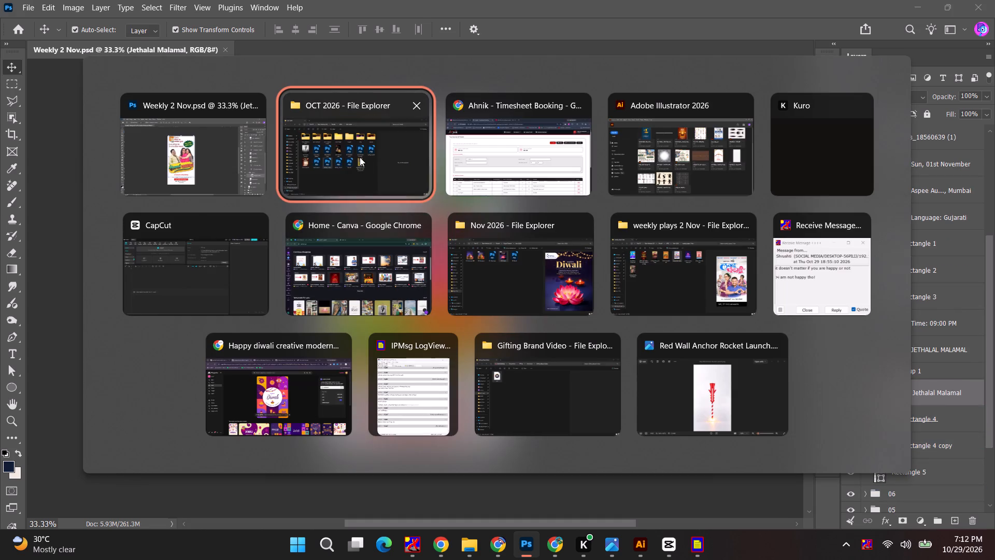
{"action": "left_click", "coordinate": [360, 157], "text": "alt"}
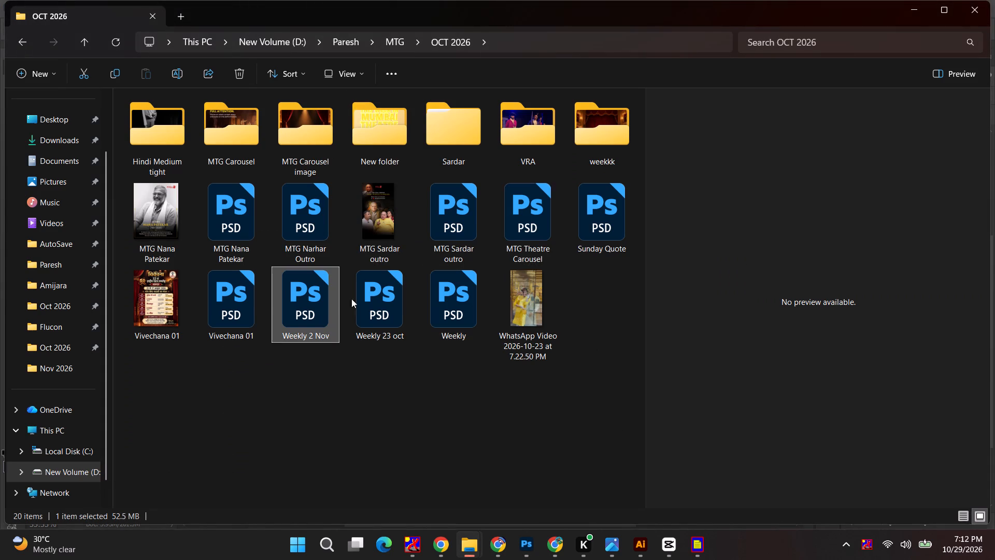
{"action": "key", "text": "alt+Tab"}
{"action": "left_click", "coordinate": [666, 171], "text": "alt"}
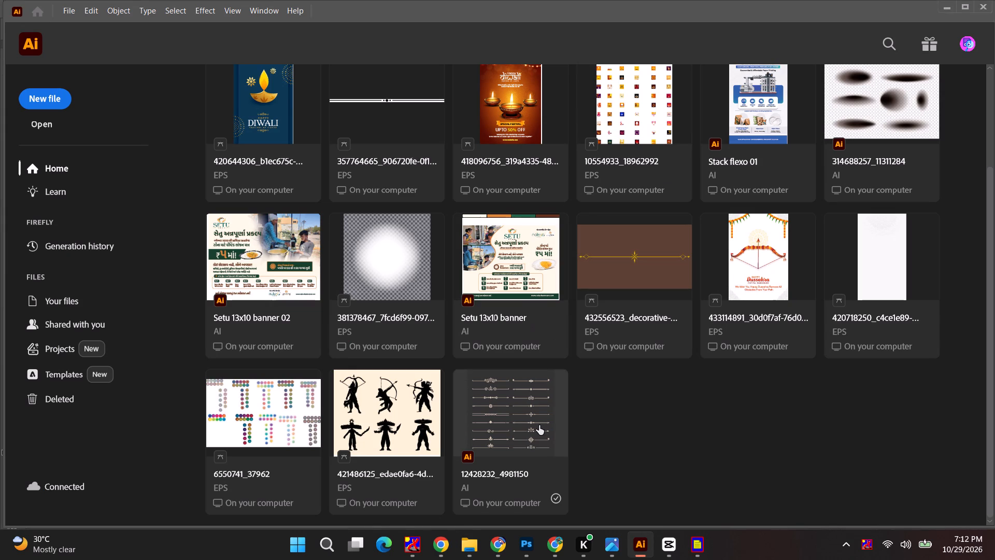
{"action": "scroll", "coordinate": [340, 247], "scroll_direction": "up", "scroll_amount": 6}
Return to the Weekly 2 Nov document in Photoshop and collapse layer group 07.
{"action": "key", "text": "alt+Tab"}
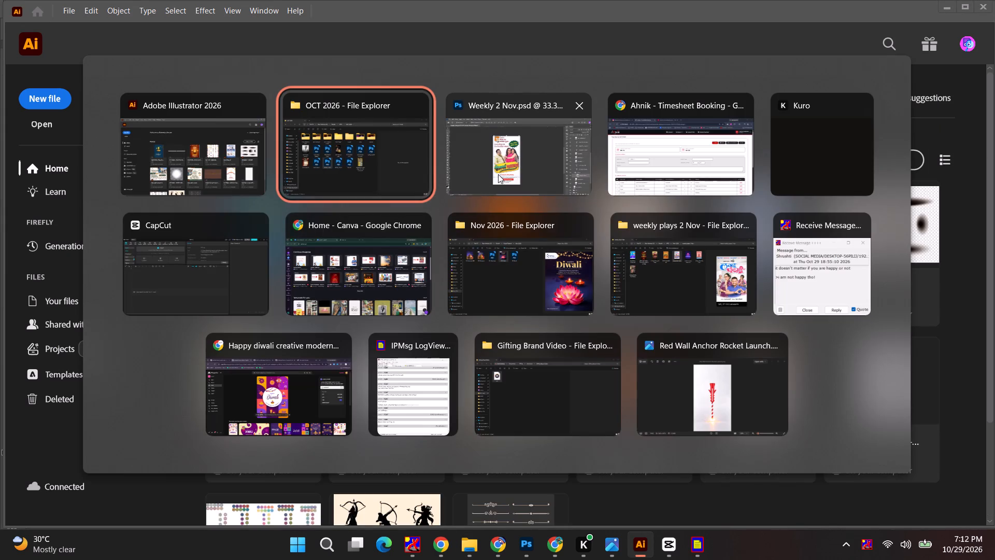
{"action": "left_click", "coordinate": [501, 171], "text": "alt"}
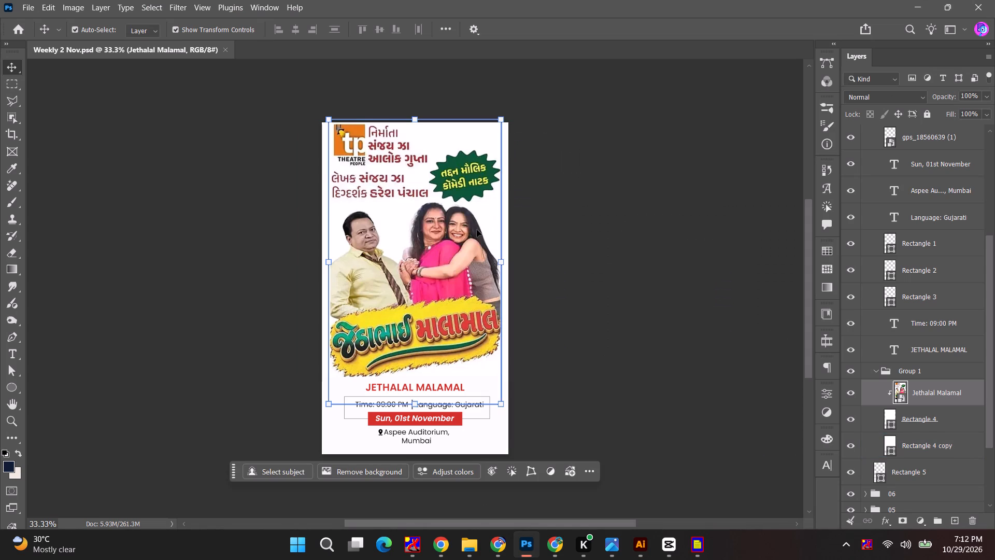
{"action": "left_click", "coordinate": [436, 297]}
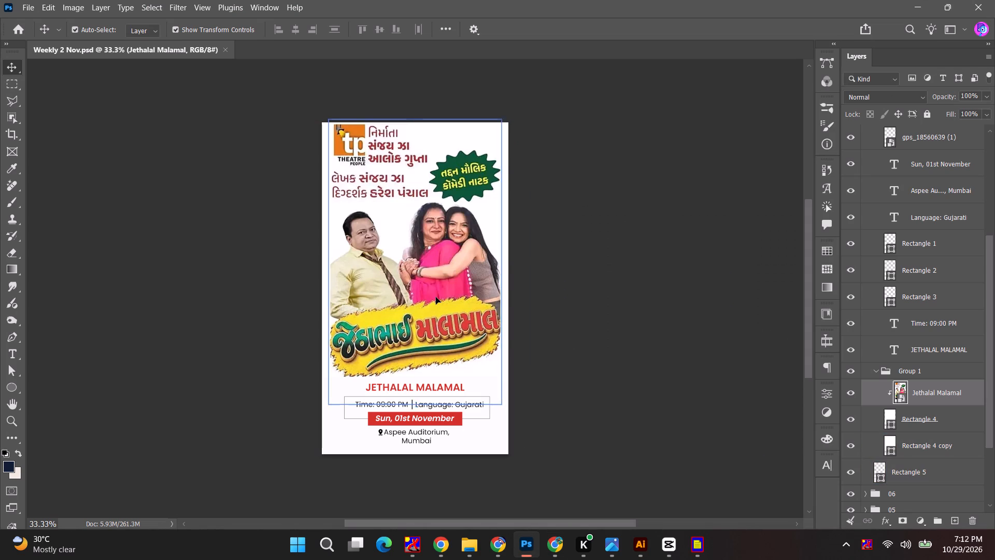
{"action": "scroll", "coordinate": [894, 239], "scroll_direction": "up", "scroll_amount": 10}
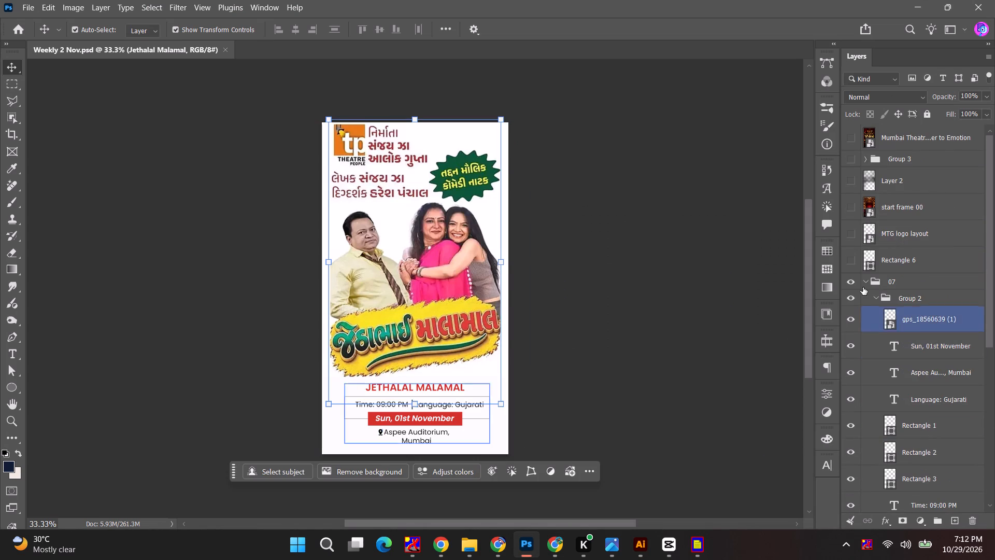
{"action": "left_click", "coordinate": [864, 279]}
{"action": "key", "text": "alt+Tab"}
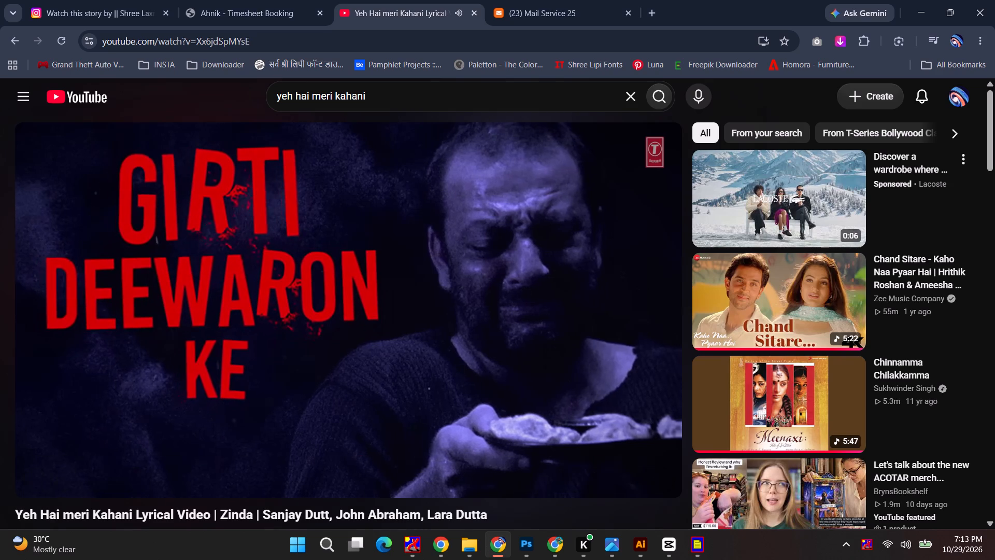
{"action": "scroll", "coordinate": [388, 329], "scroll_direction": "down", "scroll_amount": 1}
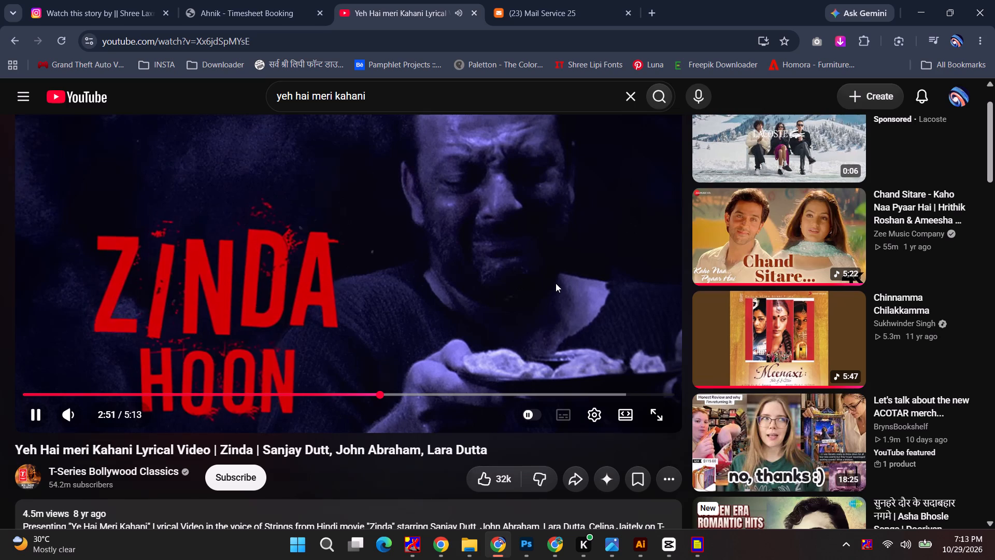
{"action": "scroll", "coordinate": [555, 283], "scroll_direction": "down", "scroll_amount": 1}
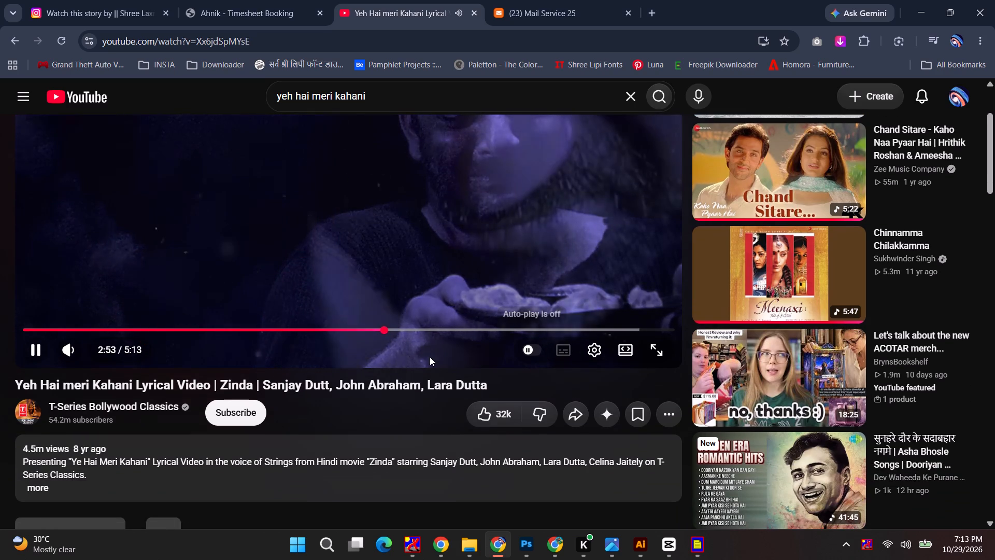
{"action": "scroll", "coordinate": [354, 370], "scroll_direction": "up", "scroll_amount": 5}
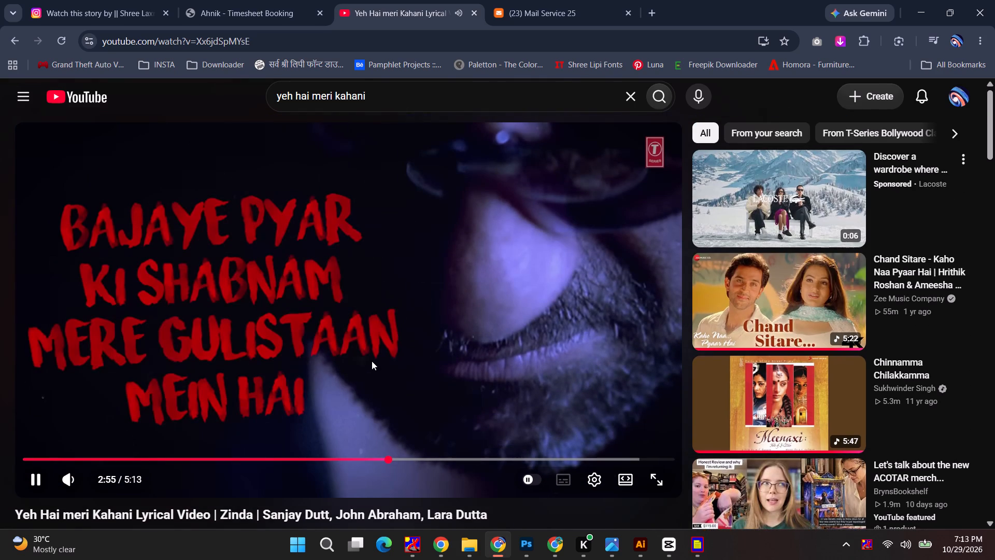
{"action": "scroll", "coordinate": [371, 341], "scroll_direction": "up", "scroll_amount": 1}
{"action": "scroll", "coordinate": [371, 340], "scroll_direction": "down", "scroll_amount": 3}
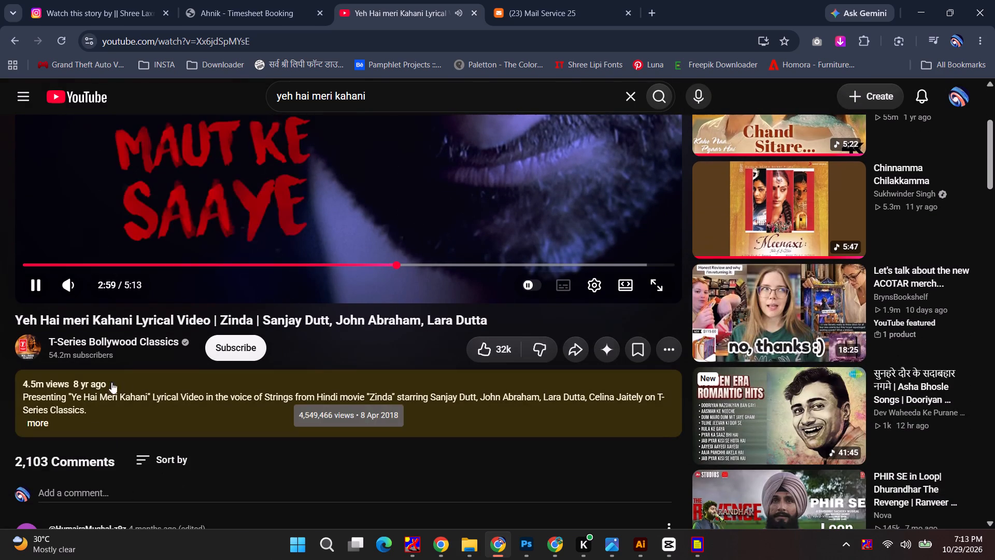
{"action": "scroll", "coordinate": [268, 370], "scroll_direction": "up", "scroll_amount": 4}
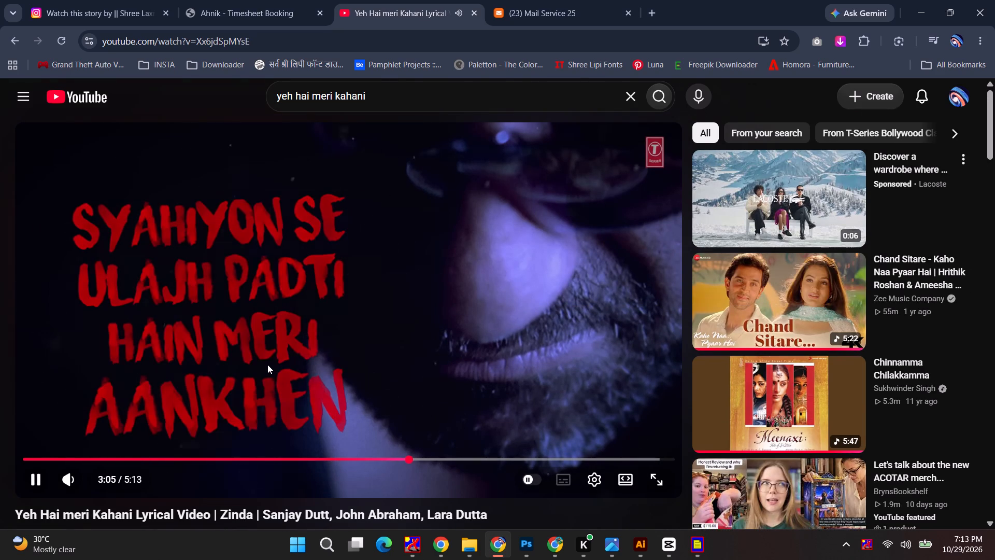
{"action": "left_click", "coordinate": [530, 0]}
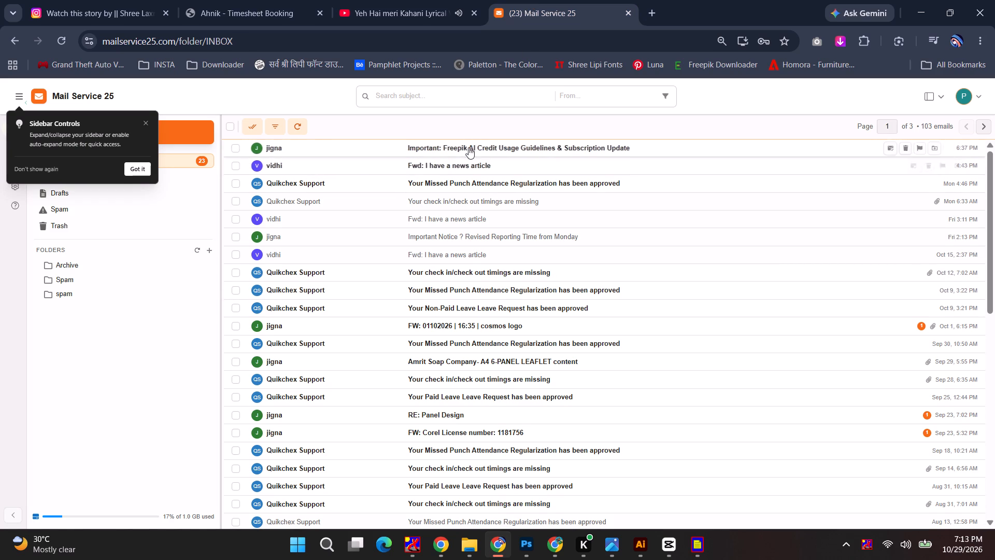
{"action": "left_click", "coordinate": [463, 161]}
{"action": "left_click", "coordinate": [354, 151]}
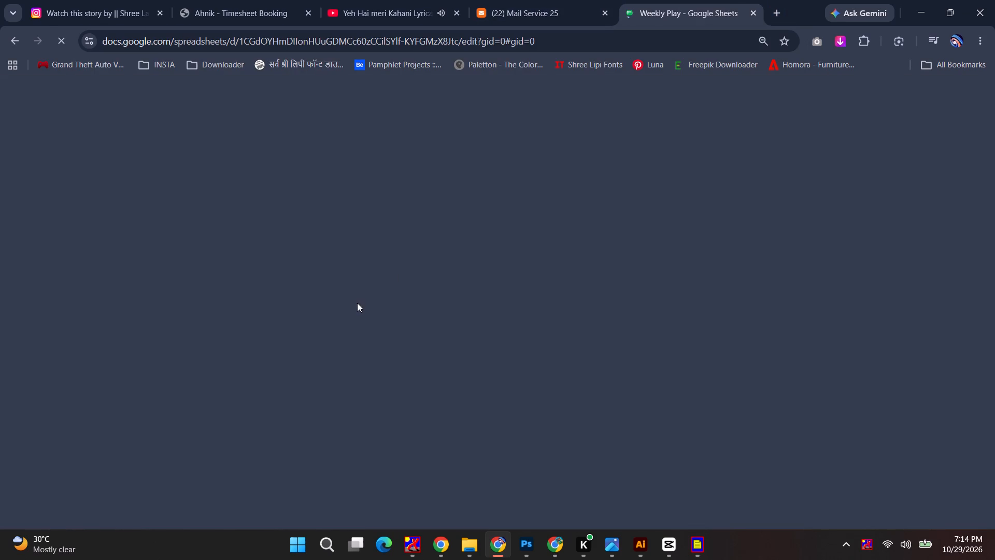
{"action": "scroll", "coordinate": [357, 303], "scroll_direction": "down", "scroll_amount": 6}
{"action": "left_click", "coordinate": [53, 286]}
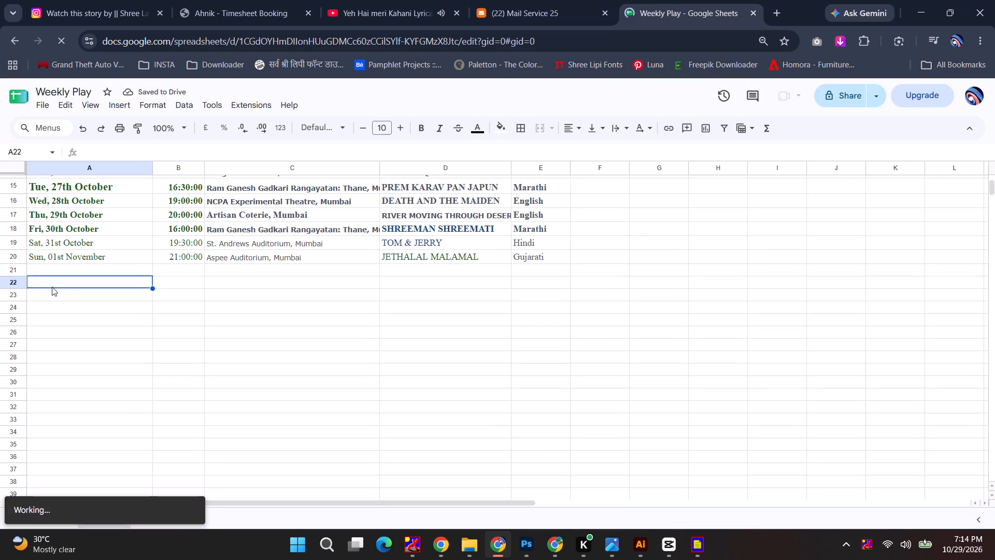
{"action": "left_click", "coordinate": [50, 298]}
{"action": "left_click", "coordinate": [50, 293]}
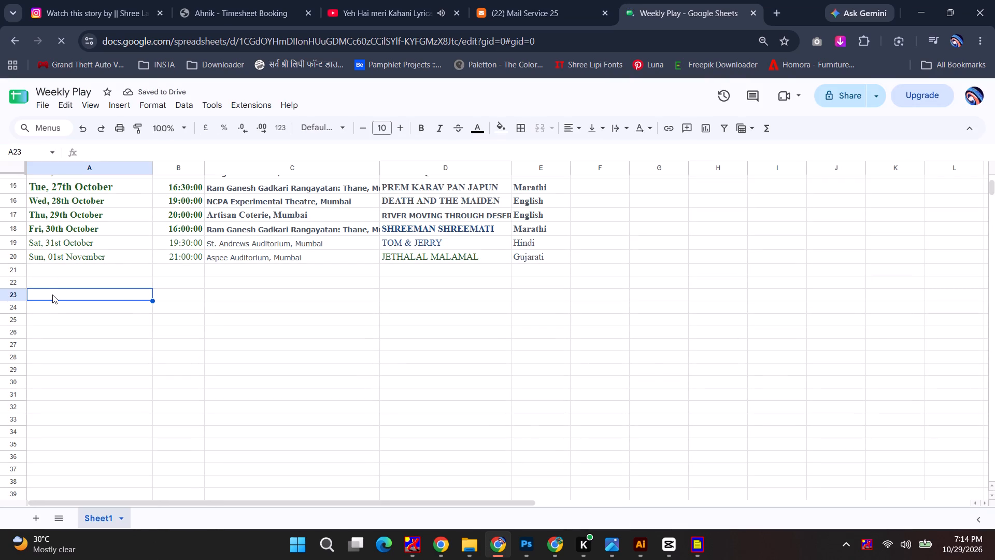
{"action": "key", "text": "ctrl+v"}
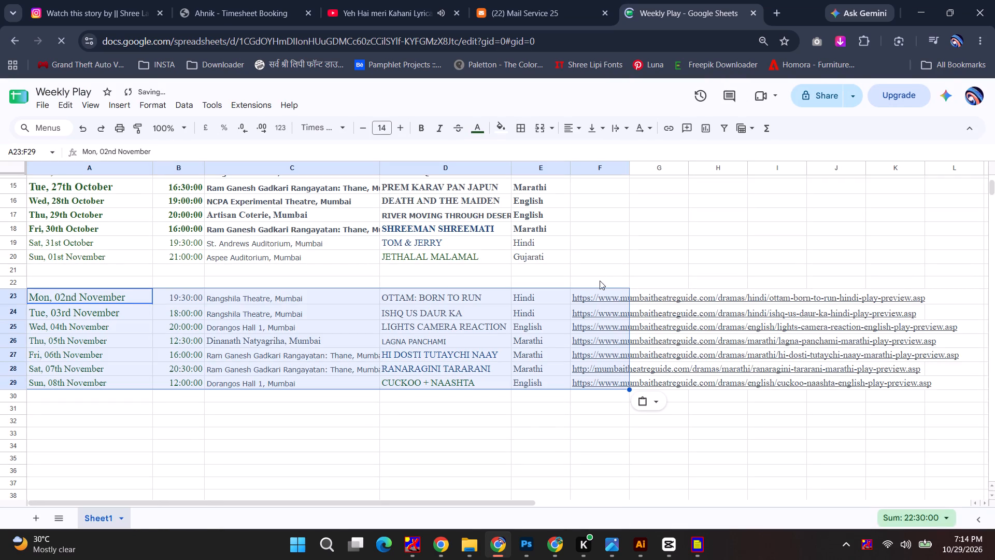
Delete the play links in column F beside the pasted November rows.
{"action": "left_click", "coordinate": [600, 275]}
{"action": "left_click_drag", "start_coordinate": [599, 271], "coordinate": [616, 402]}
{"action": "key", "text": "BackSpace"}
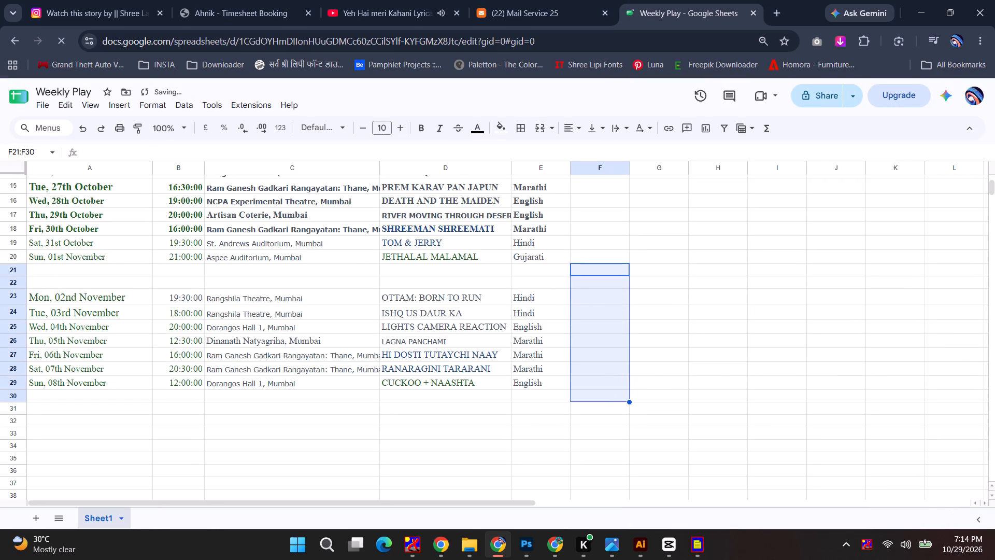
{"action": "left_click", "coordinate": [149, 298]}
{"action": "left_click", "coordinate": [267, 298]}
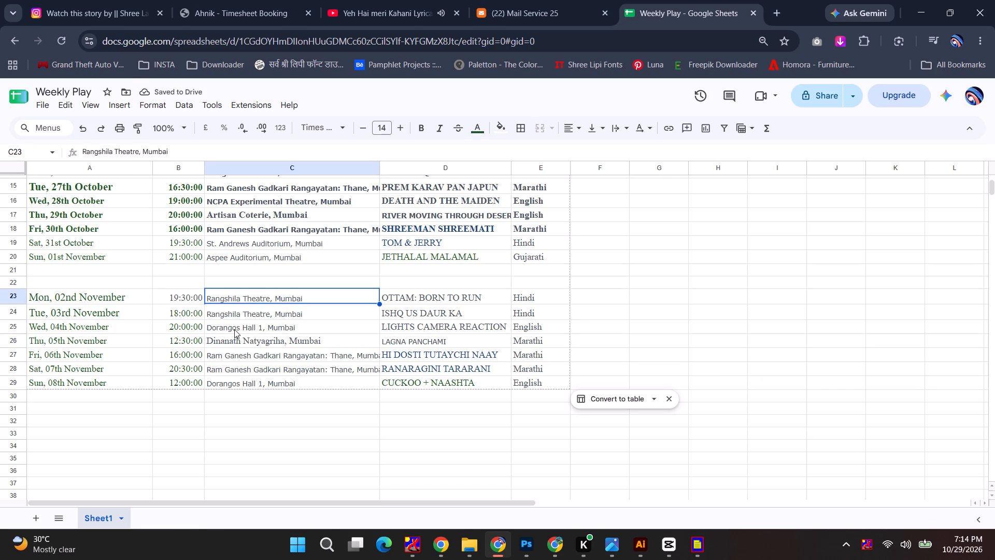
{"action": "left_click", "coordinate": [154, 300]}
Switch to the Weekly 2 Nov document in Photoshop and hide layer groups 02 to 07, leaving only group 01 visible.
{"action": "key", "text": "alt+Tab"}
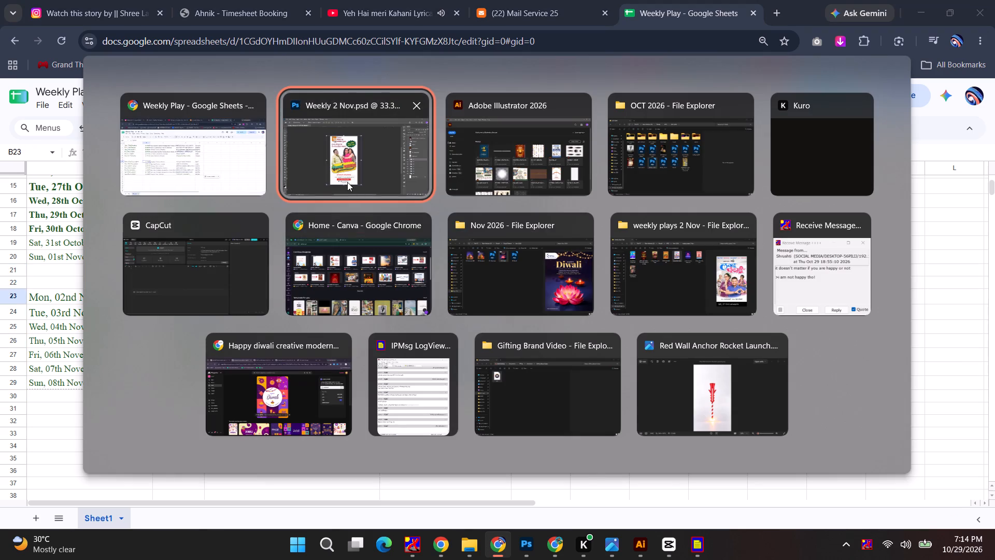
{"action": "left_click", "coordinate": [347, 182], "text": "alt"}
{"action": "key", "text": "alt+Tab"}
{"action": "key", "text": "alt+Tab"}
{"action": "left_click_drag", "start_coordinate": [850, 282], "coordinate": [855, 341]}
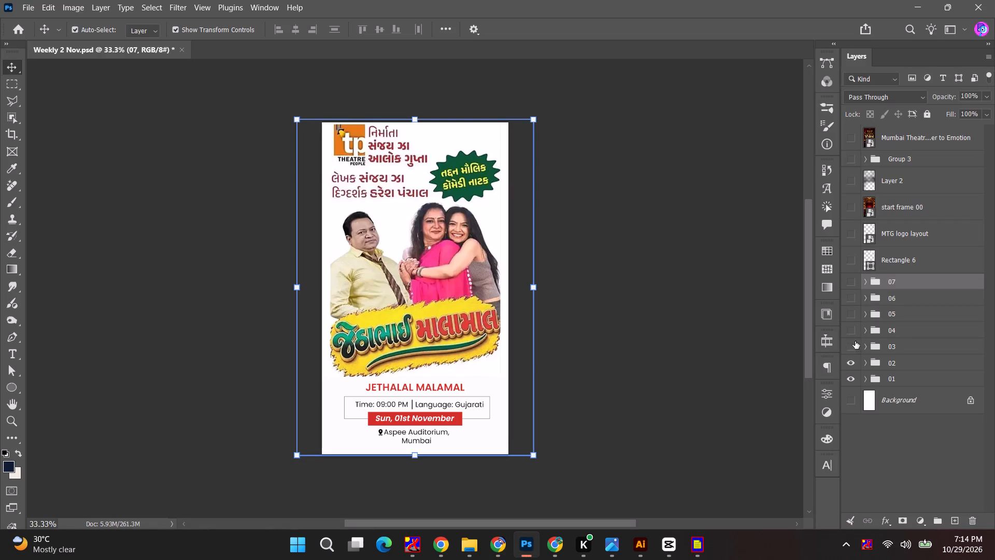
{"action": "left_click_drag", "start_coordinate": [855, 341], "coordinate": [854, 361]}
Group all the layers above group 07, from Rectangle 6 up to the Mumbai Theatre layer.
{"action": "left_click", "coordinate": [904, 241]}
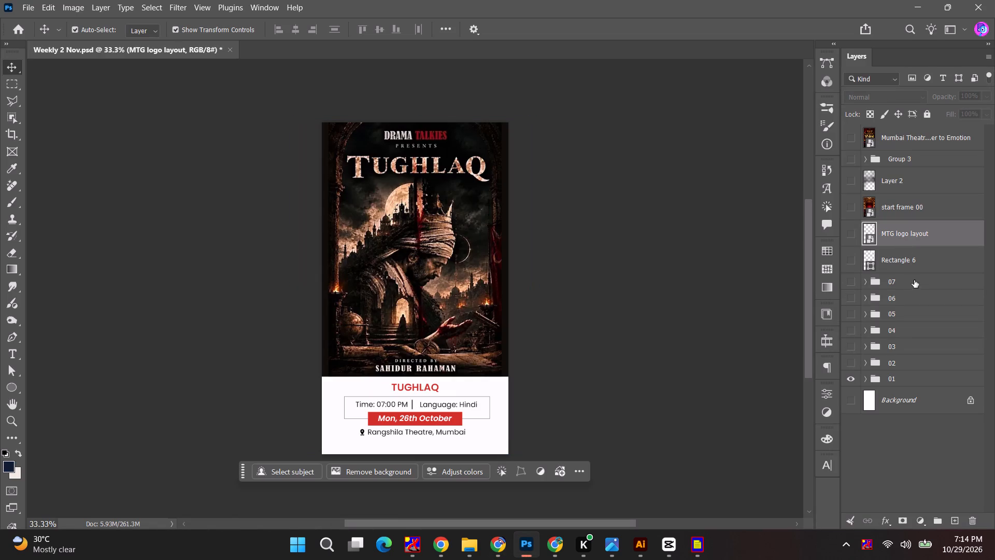
{"action": "left_click", "coordinate": [903, 268]}
{"action": "left_click", "coordinate": [909, 141], "text": "shift"}
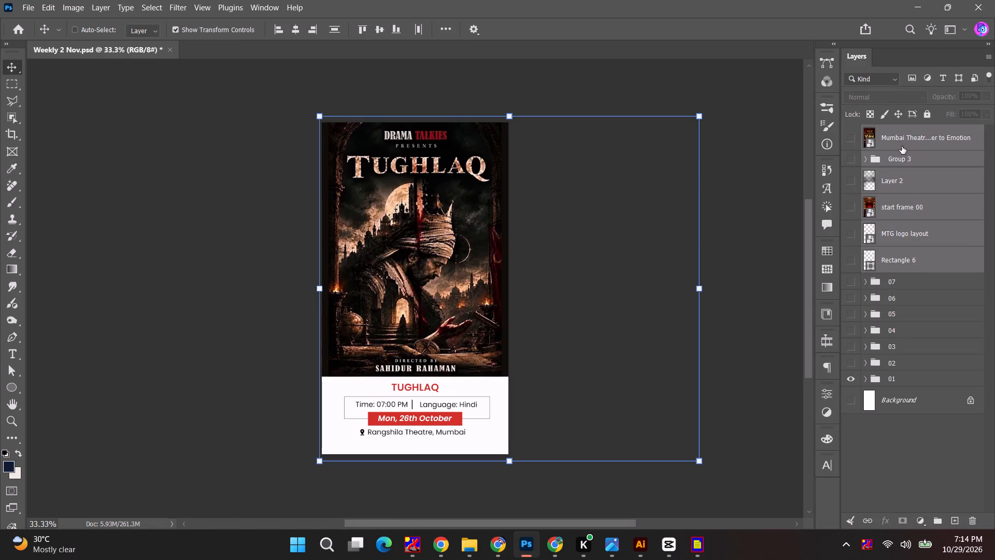
{"action": "key", "text": "ctrl+g"}
{"action": "left_click", "coordinate": [848, 131]}
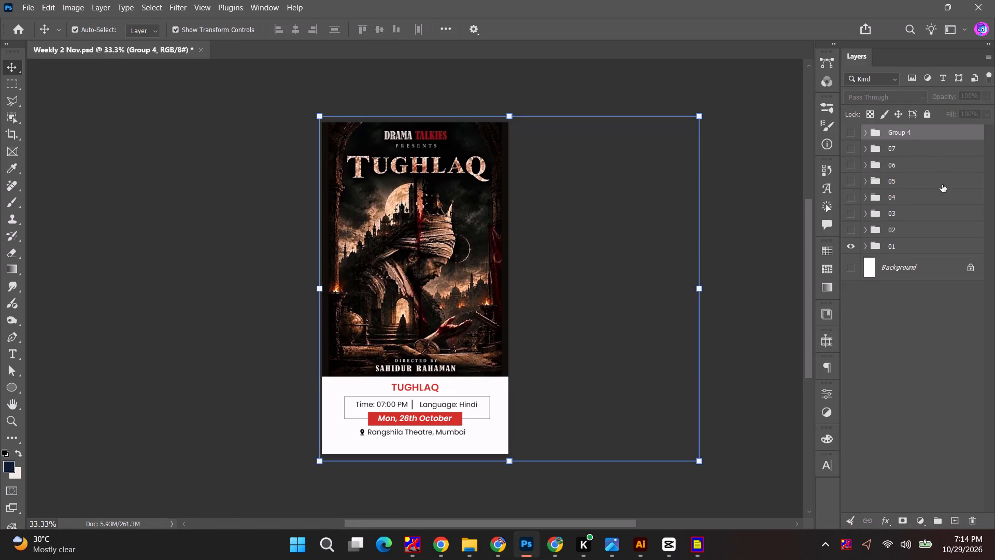
Select the Tughlaq poster layer inside layer group 01.
{"action": "left_click", "coordinate": [441, 259]}
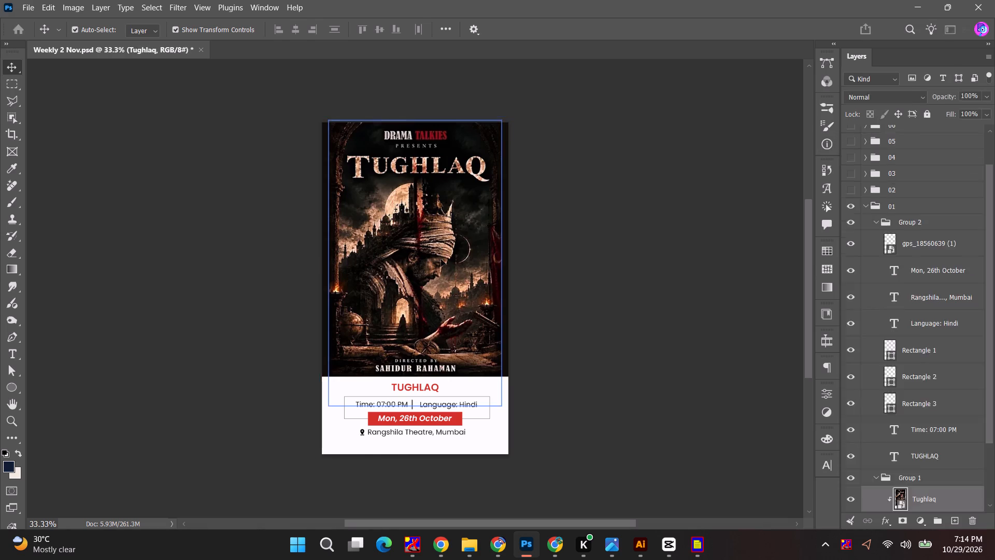
{"action": "key", "text": "alt+Tab"}
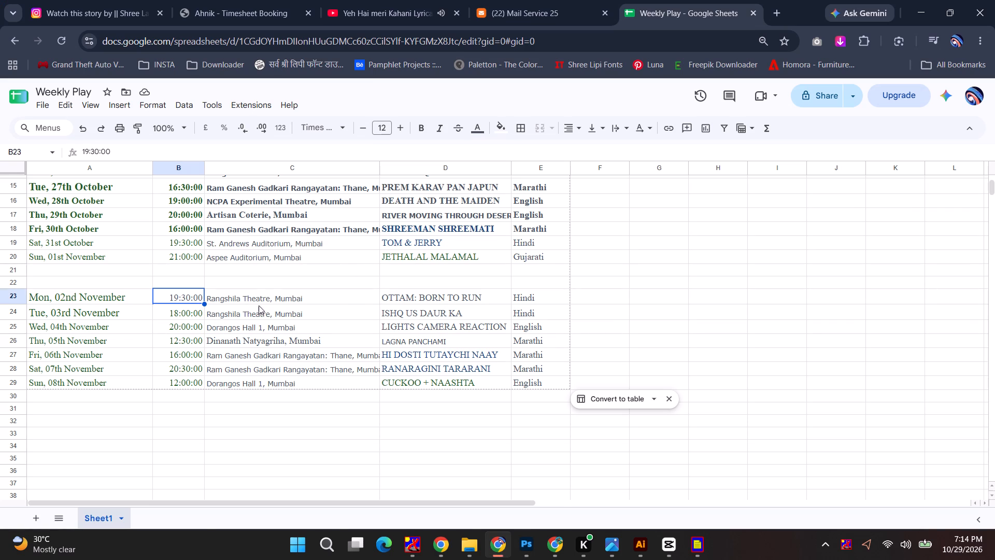
{"action": "key", "text": "alt+Tab"}
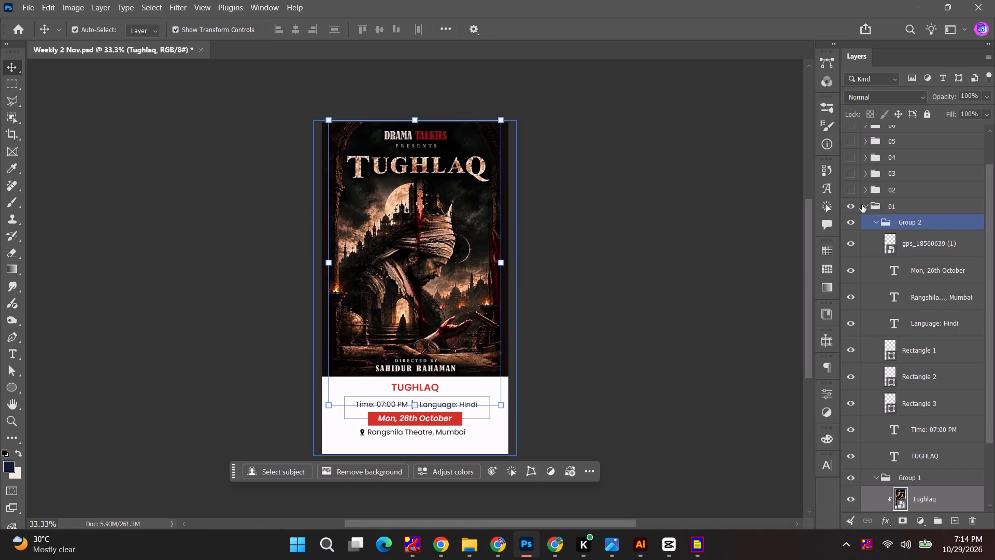
{"action": "left_click", "coordinate": [862, 204]}
{"action": "left_click", "coordinate": [865, 205]}
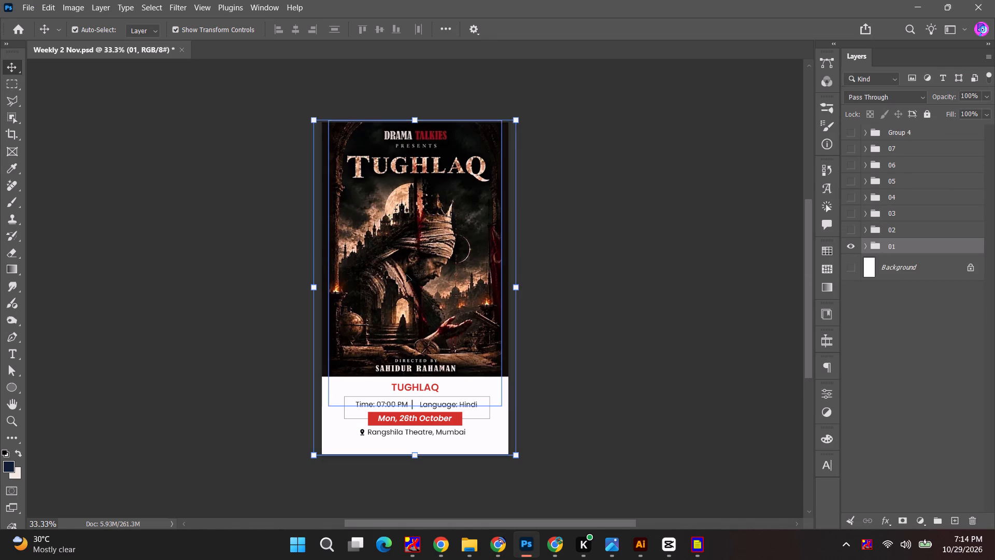
{"action": "left_click", "coordinate": [406, 275]}
{"action": "key", "text": "alt+Tab"}
{"action": "key", "text": "alt+Tab"}
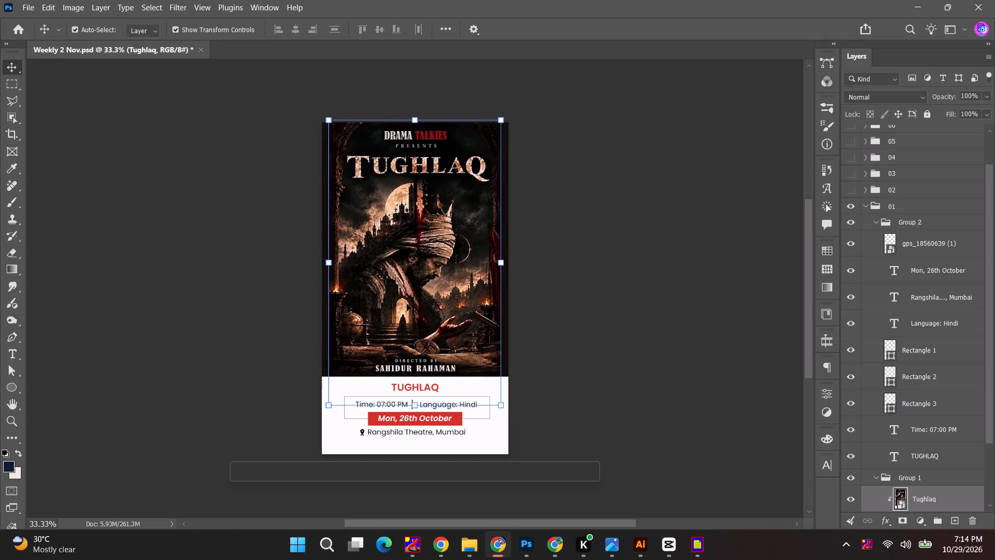
{"action": "scroll", "coordinate": [913, 480], "scroll_direction": "down", "scroll_amount": 4}
Switch to the weekly plays 2 Nov folder and place the Ottam Born To Run image into the Photoshop document above the Tughlaq layer.
{"action": "key", "text": "alt+Tab"}
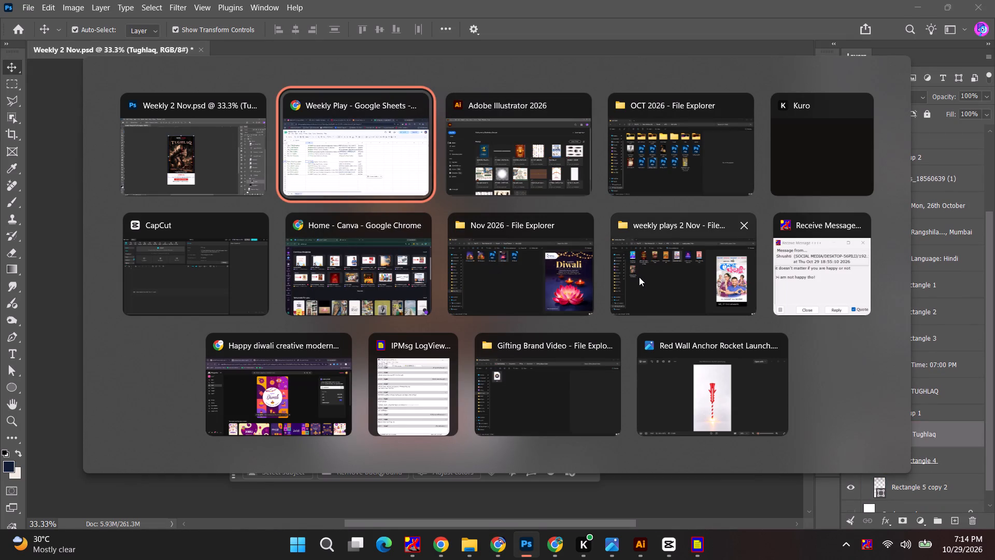
{"action": "left_click", "coordinate": [700, 278], "text": "alt"}
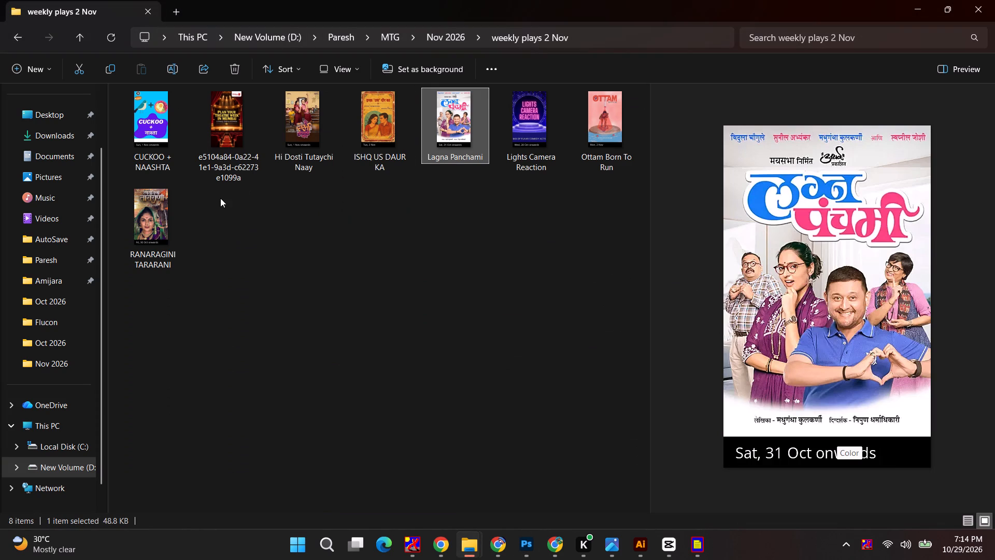
{"action": "left_click", "coordinate": [167, 237]}
{"action": "key", "text": "alt+Tab"}
{"action": "key", "text": "alt+Tab"}
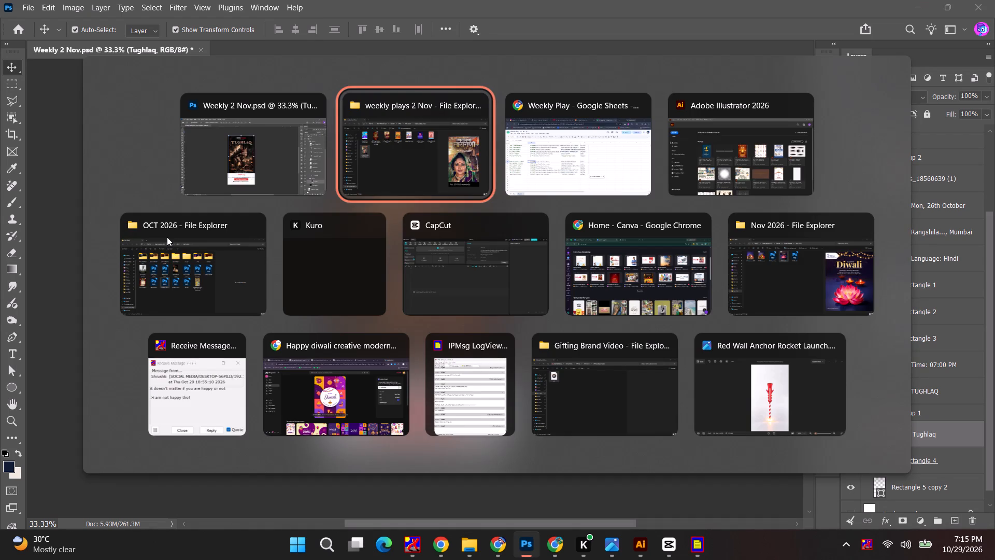
{"action": "key", "text": "alt+Tab"}
{"action": "key", "text": "alt+Tab"}
{"action": "key", "text": "alt+Tab"}
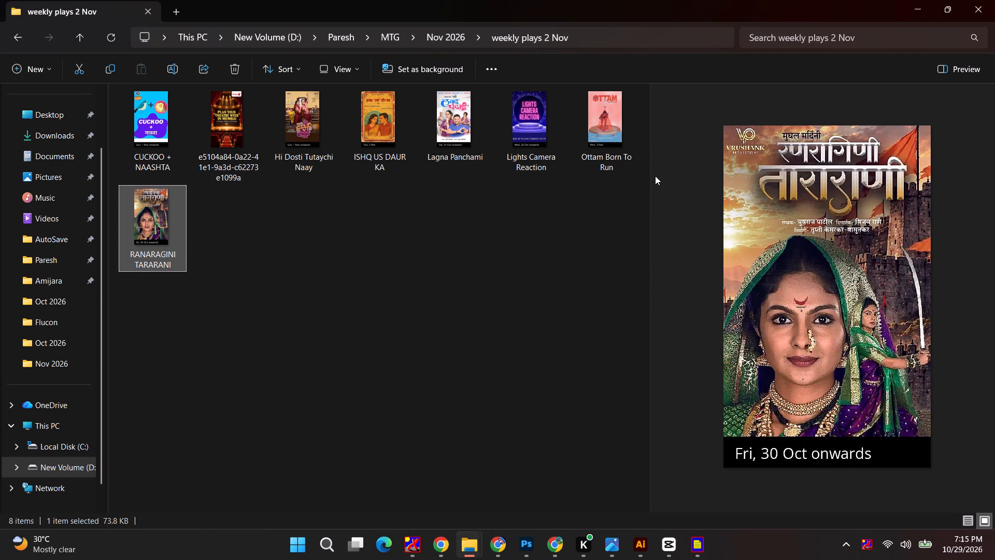
{"action": "left_click", "coordinate": [626, 143]}
{"action": "left_click_drag", "start_coordinate": [622, 134], "coordinate": [619, 177]}
{"action": "key", "text": "alt+Tab"}
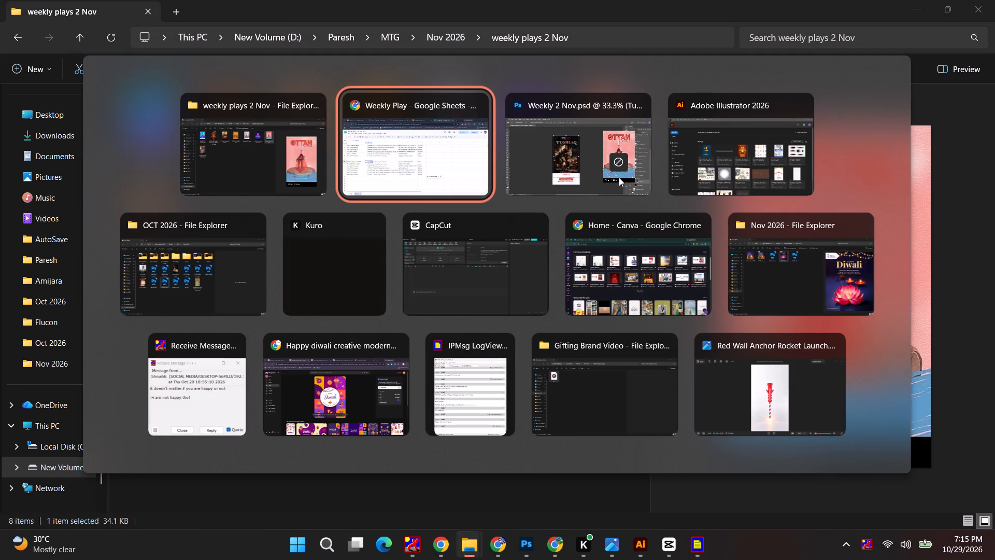
{"action": "left_click_drag", "start_coordinate": [619, 177], "coordinate": [422, 241]}
{"action": "key", "text": "alt+Tab"}
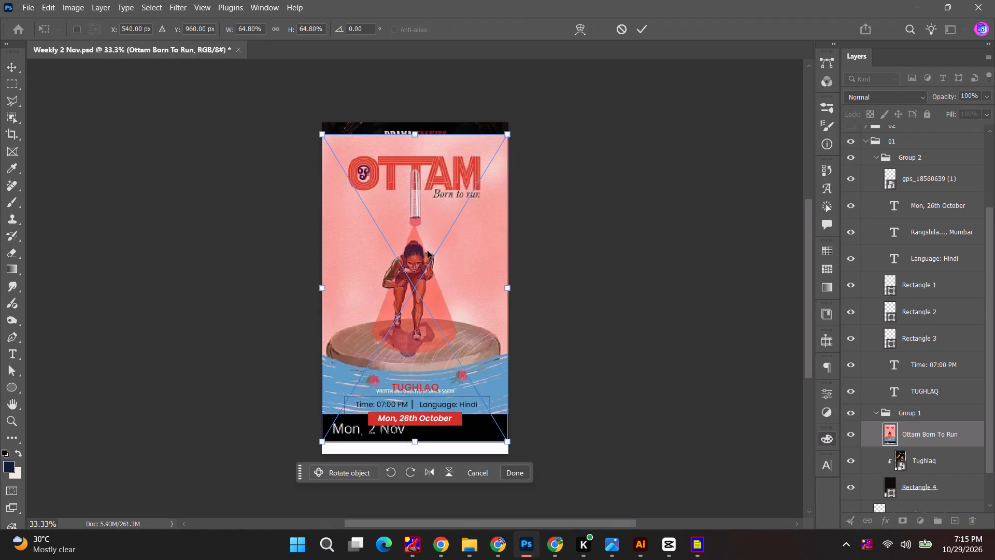
Move the placed Ottam poster up to the canvas's top edge, scale it down to fit the poster area, and apply the transform.
{"action": "left_click_drag", "start_coordinate": [429, 250], "coordinate": [430, 218]}
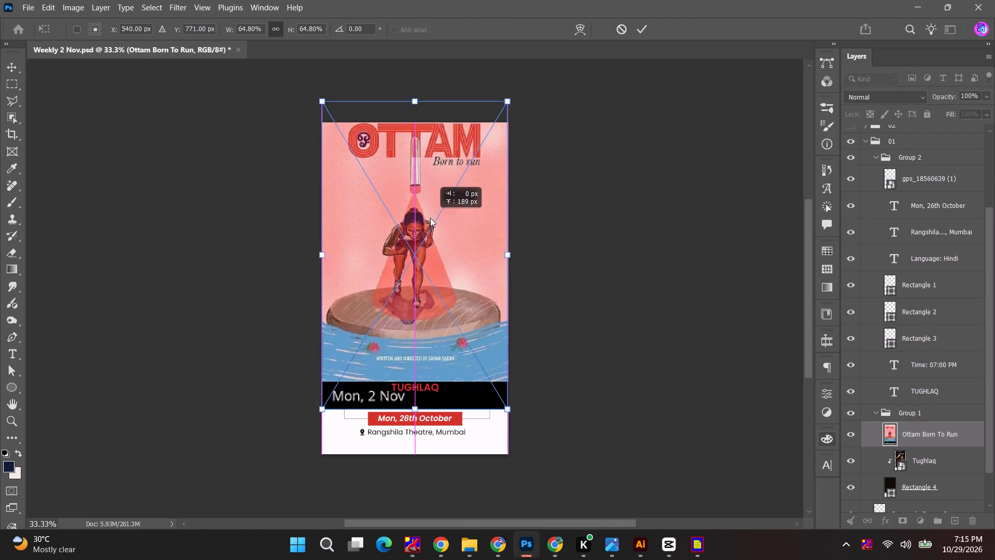
{"action": "left_click_drag", "start_coordinate": [430, 218], "coordinate": [430, 220]}
{"action": "left_click_drag", "start_coordinate": [510, 259], "coordinate": [499, 258], "text": "alt+shift"}
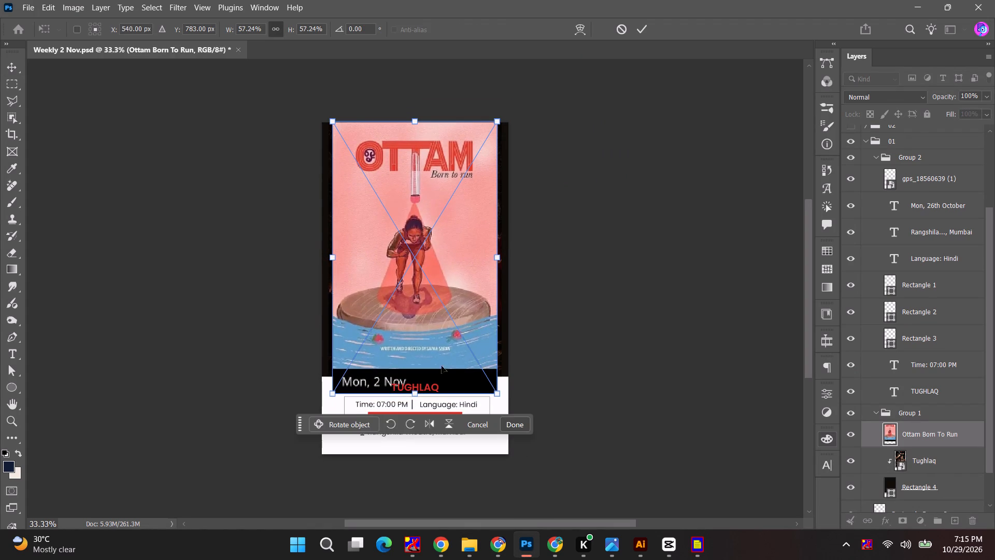
{"action": "left_click_drag", "start_coordinate": [414, 398], "coordinate": [414, 404], "text": "shift"}
{"action": "left_click", "coordinate": [642, 32]}
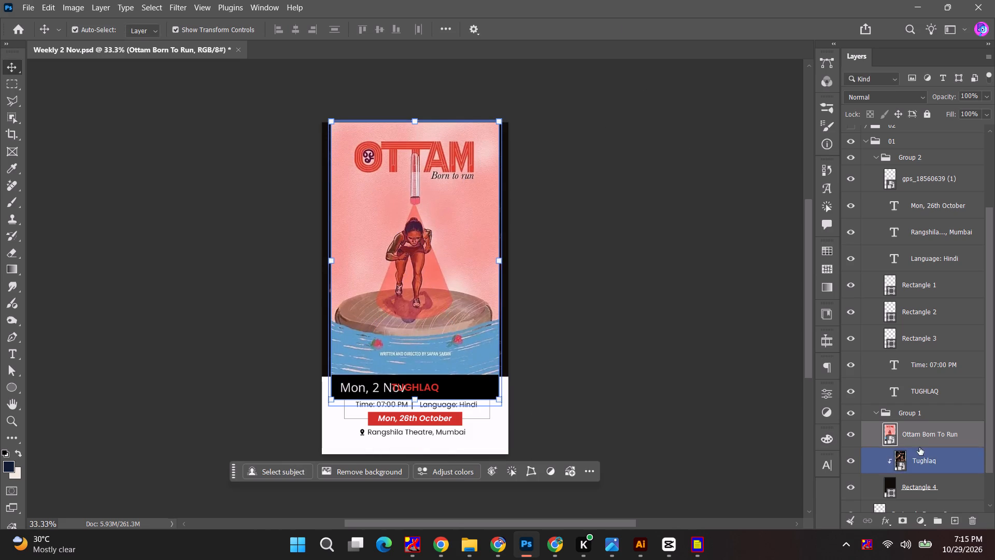
Move the Ottam Born To Run layer below Tughlaq into the Rectangle 4 clipping mask and delete the Tughlaq layer.
{"action": "left_click_drag", "start_coordinate": [922, 442], "coordinate": [923, 468]}
{"action": "left_click", "coordinate": [914, 432]}
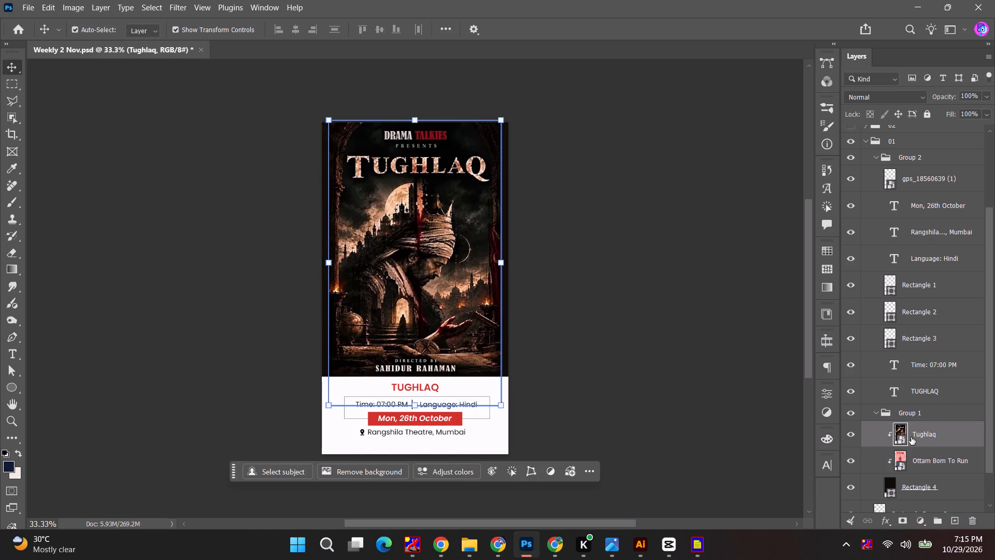
{"action": "key", "text": "Delete"}
Change the Rectangle 4 background fill to pink f29f97, sampled from the Ottam poster.
{"action": "left_click", "coordinate": [882, 455]}
{"action": "double_click", "coordinate": [889, 460]}
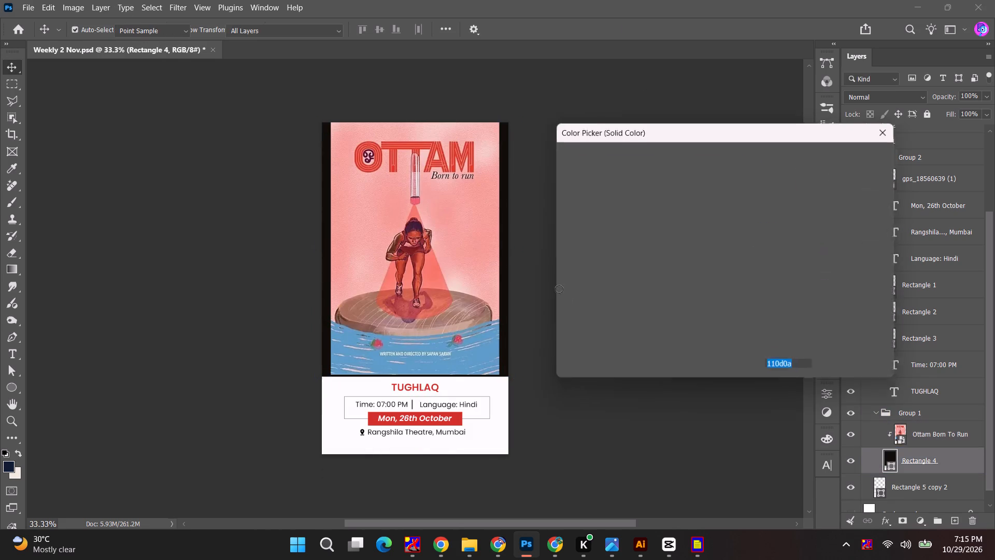
{"action": "left_click", "coordinate": [491, 244]}
{"action": "left_click", "coordinate": [863, 150]}
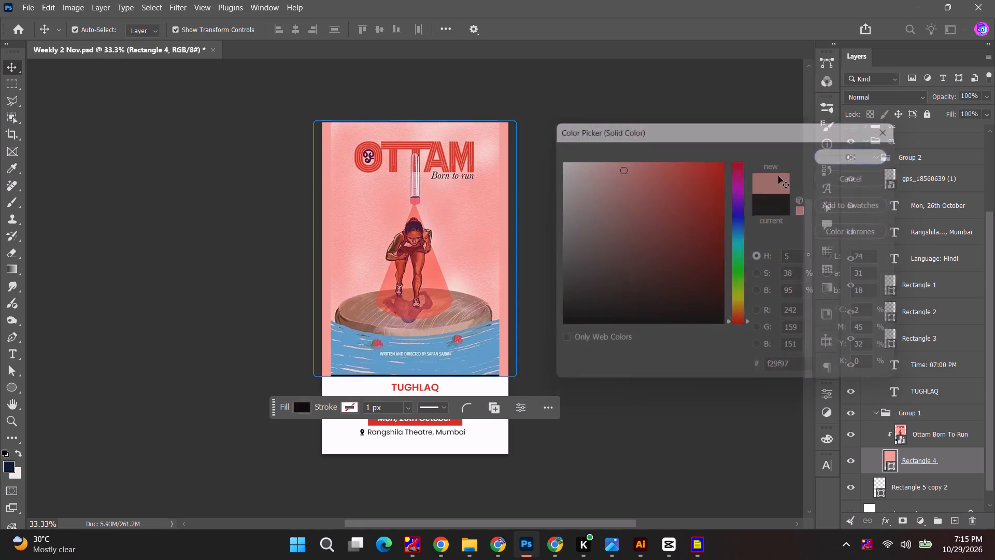
{"action": "left_click", "coordinate": [18, 71]}
{"action": "left_click", "coordinate": [167, 165]}
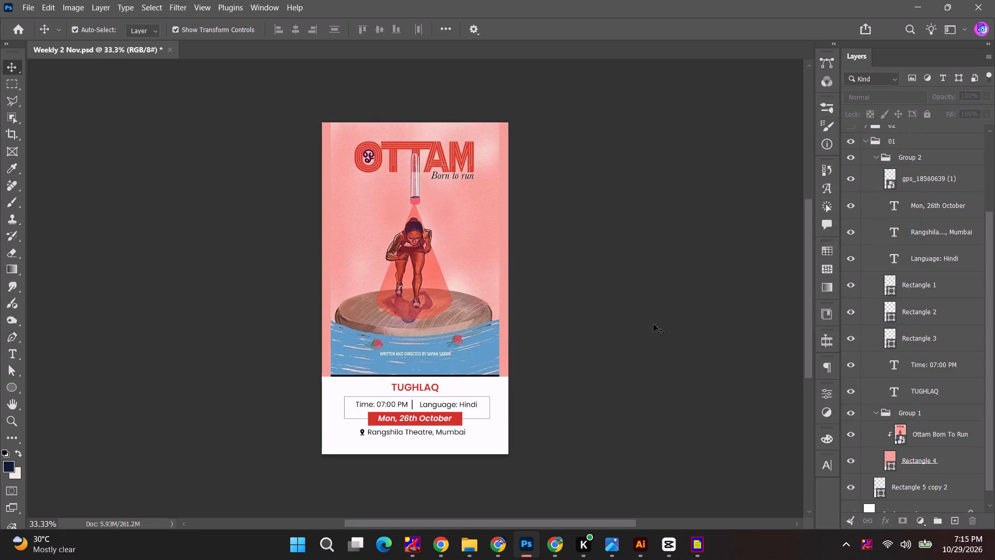
Enlarge the Ottam poster to 59.53% so its black date strip falls outside the poster area, then select Group 1.
{"action": "left_click", "coordinate": [658, 319]}
{"action": "left_click", "coordinate": [475, 354]}
{"action": "left_click_drag", "start_coordinate": [415, 401], "coordinate": [415, 406], "text": "shift"}
{"action": "left_click", "coordinate": [644, 26]}
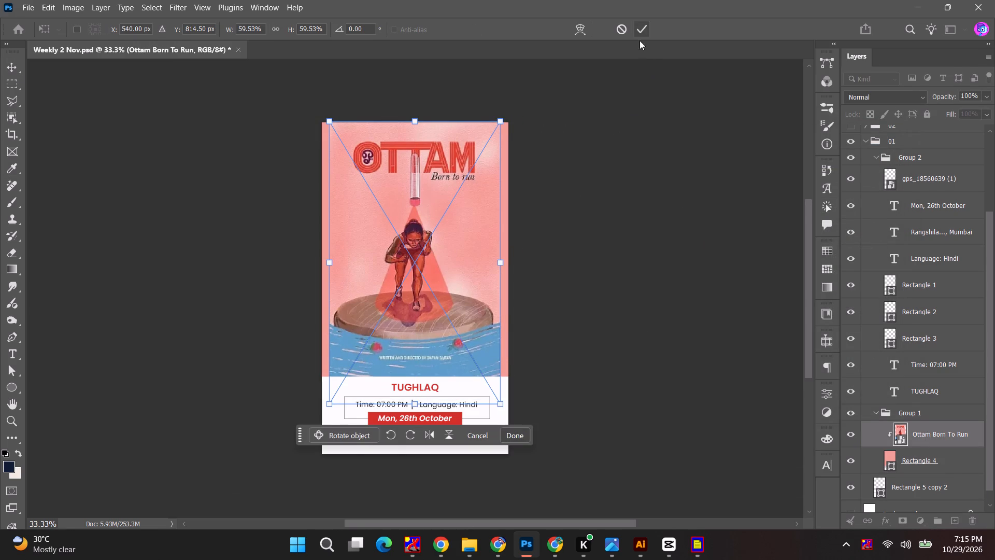
{"action": "left_click", "coordinate": [633, 175]}
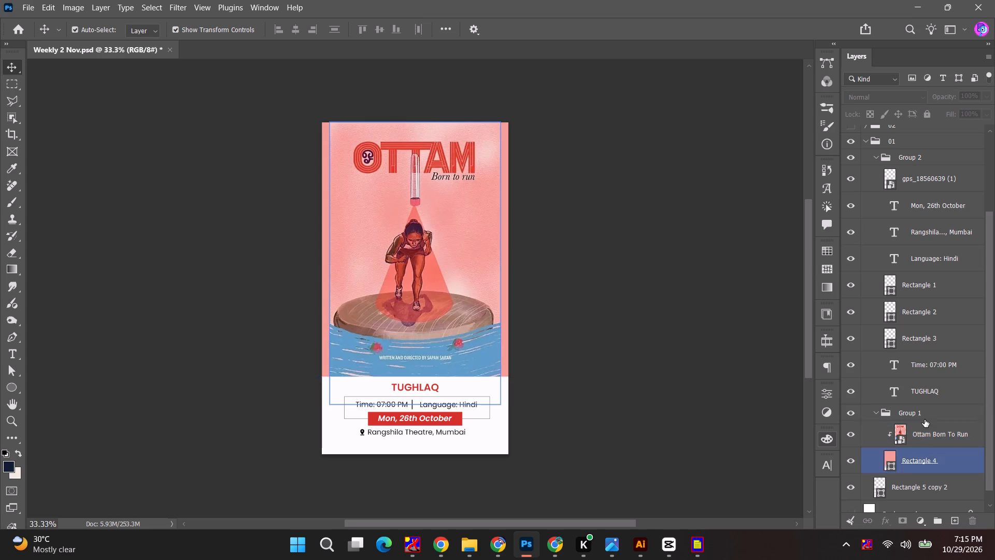
{"action": "left_click", "coordinate": [925, 419]}
Switch to the Weekly Play sheet in Chrome and copy the play name OTTAM: BORN TO RUN from cell D23.
{"action": "key", "text": "alt+Tab"}
{"action": "key", "text": "alt+Tab"}
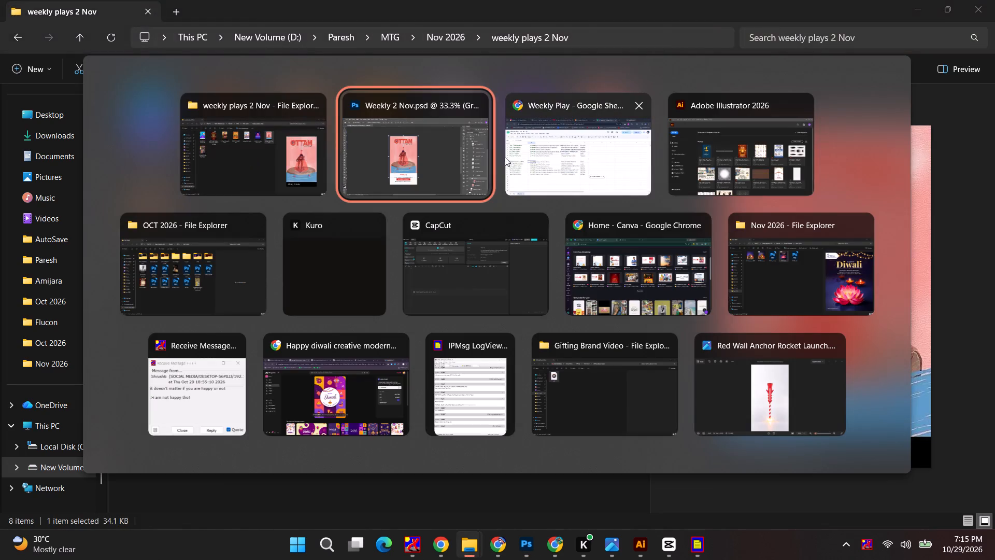
{"action": "left_click", "coordinate": [566, 155], "text": "alt"}
{"action": "left_click", "coordinate": [421, 302]}
{"action": "key", "text": "ctrl+c"}
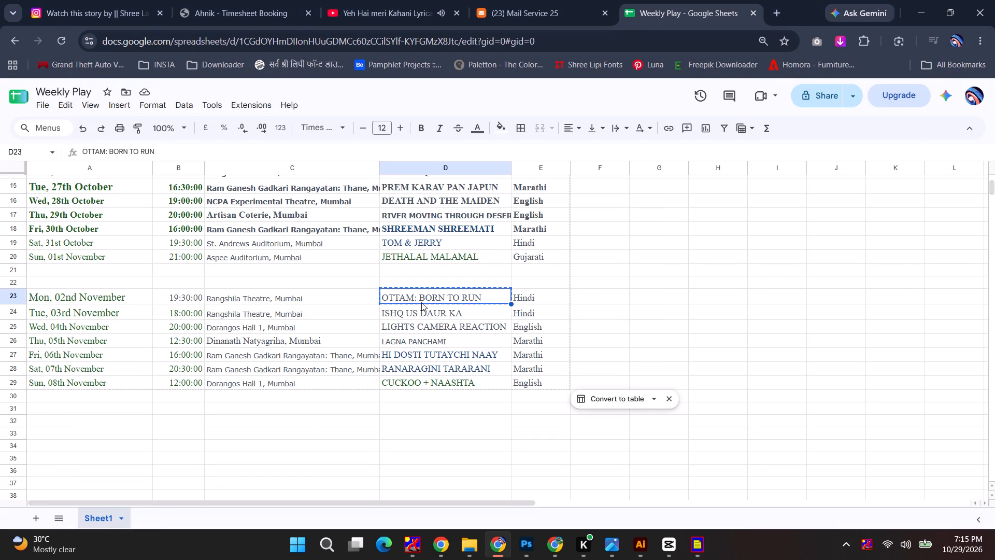
Replace the TUGHLAQ title text in group 01 with the copied play name OTTAM: BORN TO RUN.
{"action": "key", "text": "alt+Tab"}
{"action": "key", "text": "alt+Tab"}
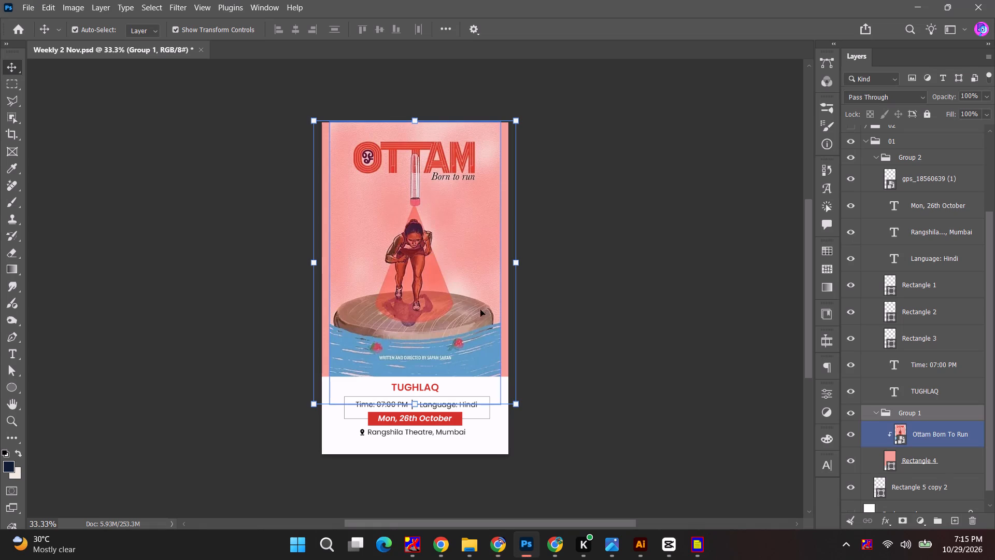
{"action": "double_click", "coordinate": [414, 387]}
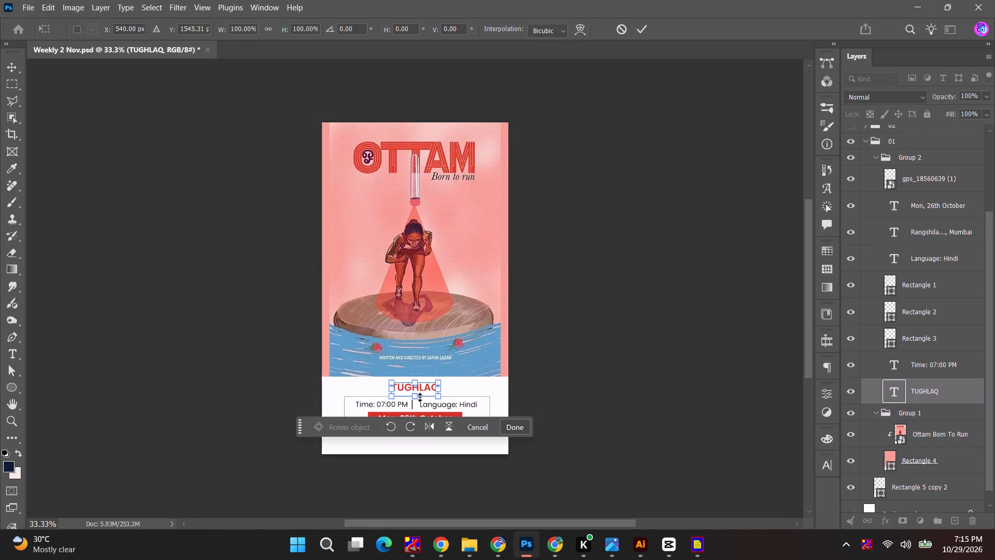
{"action": "key", "text": "t"}
{"action": "double_click", "coordinate": [419, 393]}
{"action": "triple_click", "coordinate": [422, 389]}
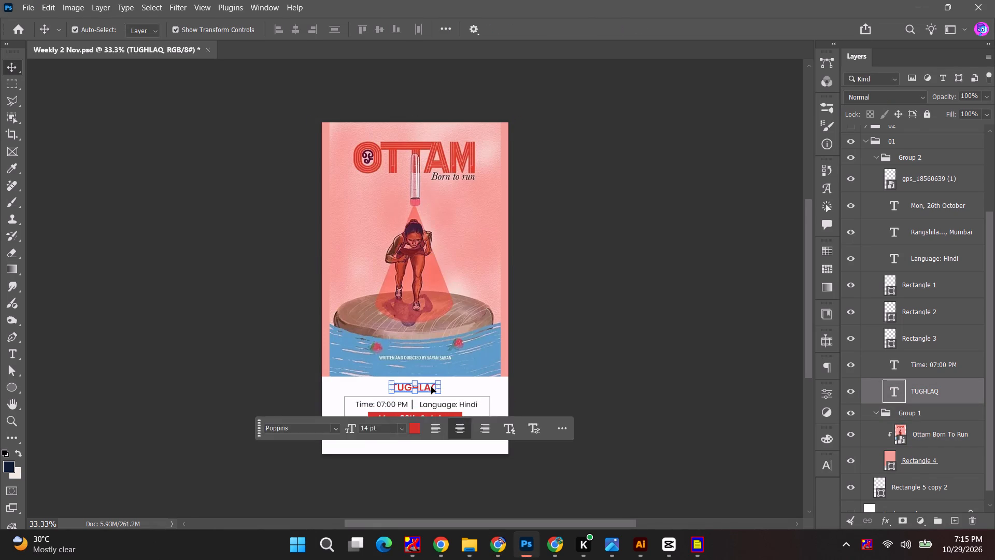
{"action": "double_click", "coordinate": [431, 387]}
{"action": "key", "text": "ctrl+v"}
{"action": "key", "text": "Escape"}
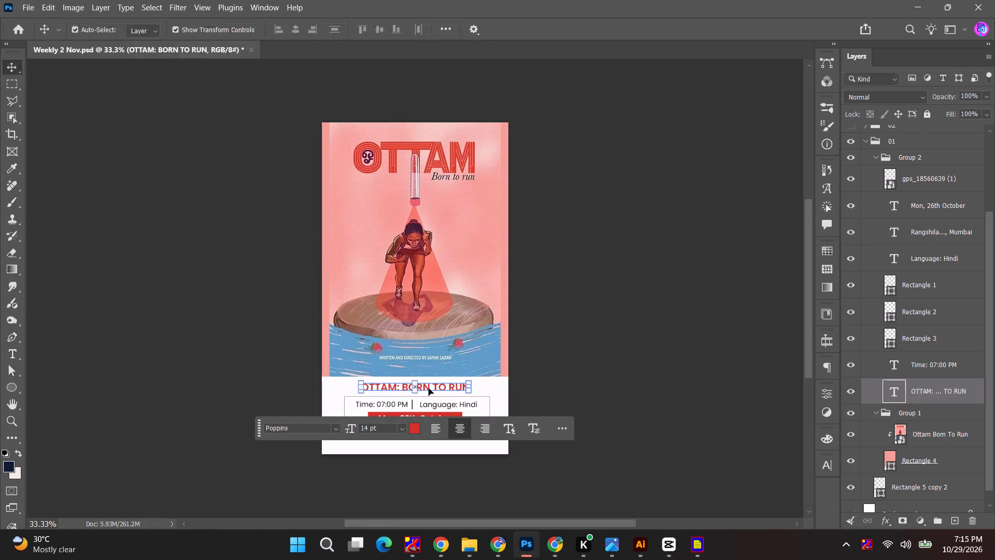
Switch to YouTube in Chrome, search for Swanand Kirkire and play the Swanand Kirkire mix.
{"action": "key", "text": "alt+Tab"}
{"action": "left_click", "coordinate": [390, 161], "text": "alt"}
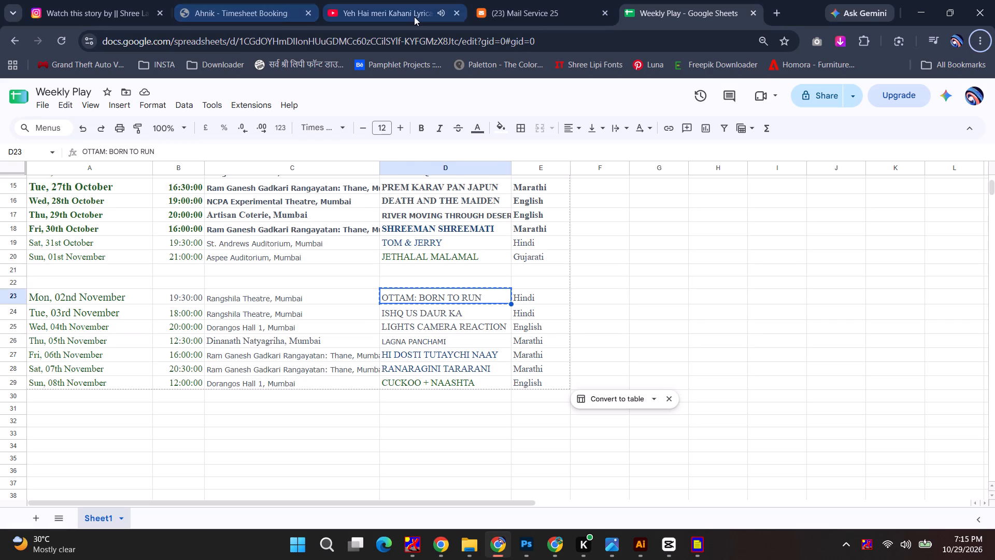
{"action": "left_click", "coordinate": [414, 17]}
{"action": "scroll", "coordinate": [728, 273], "scroll_direction": "down", "scroll_amount": 2}
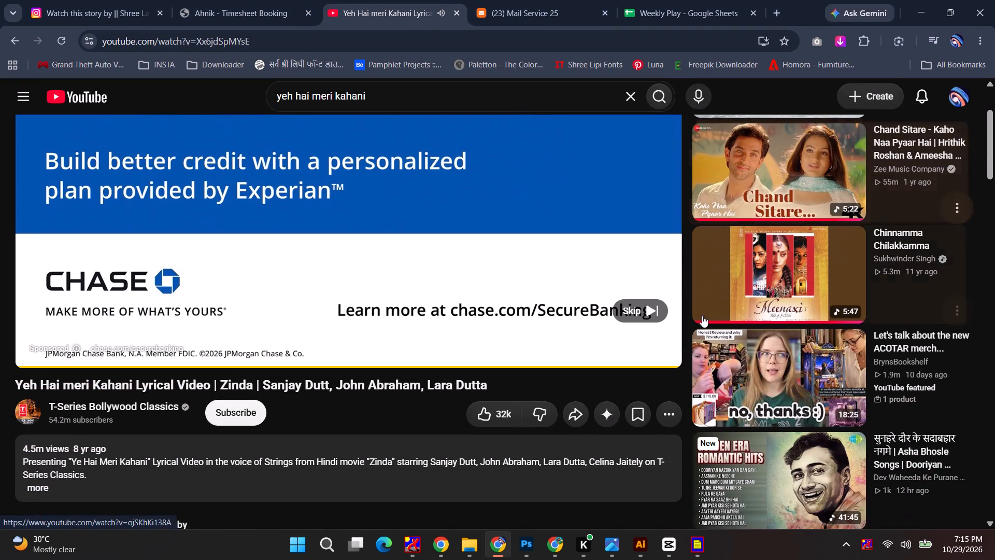
{"action": "scroll", "coordinate": [701, 322], "scroll_direction": "down", "scroll_amount": 2}
{"action": "left_click", "coordinate": [637, 180]}
{"action": "scroll", "coordinate": [466, 291], "scroll_direction": "up", "scroll_amount": 2}
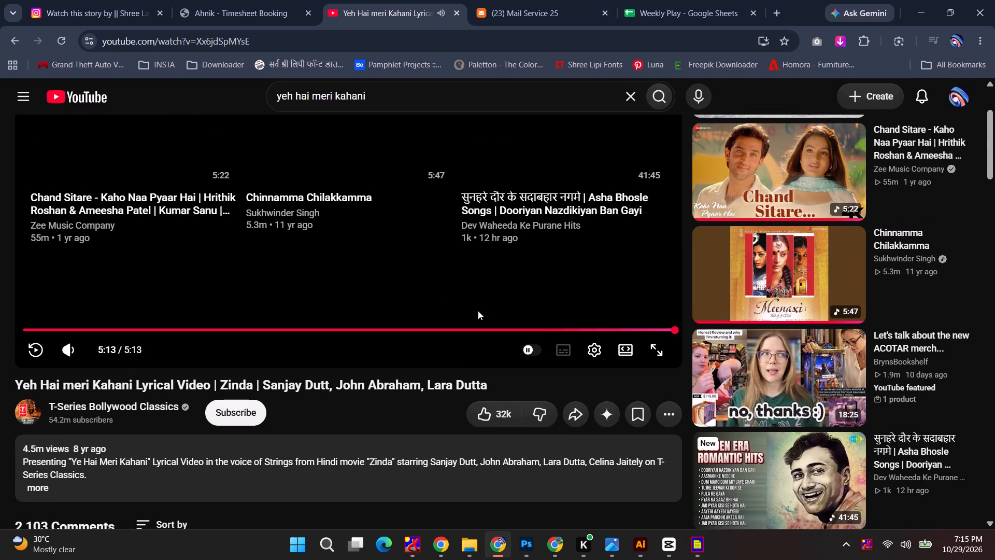
{"action": "scroll", "coordinate": [486, 312], "scroll_direction": "down", "scroll_amount": 3}
{"action": "scroll", "coordinate": [487, 313], "scroll_direction": "up", "scroll_amount": 5}
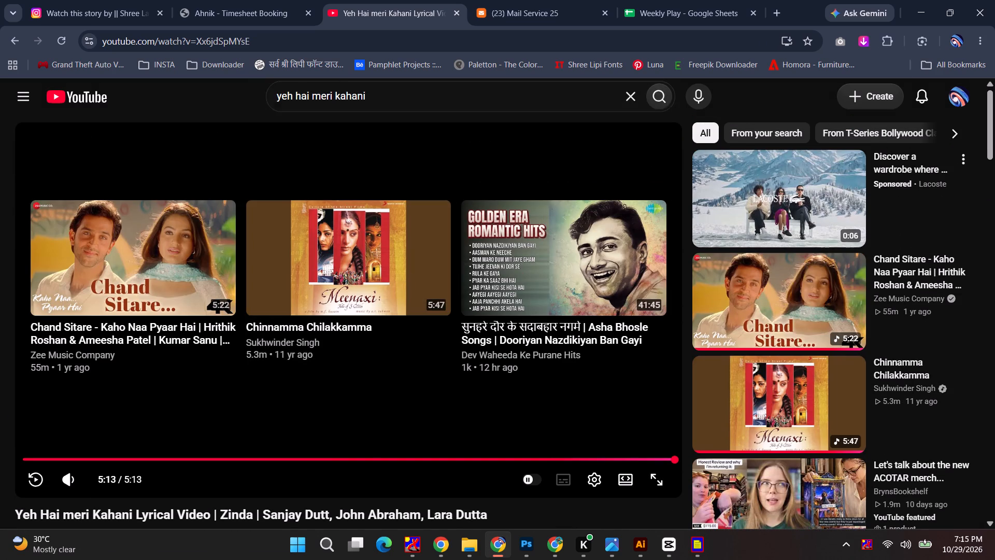
{"action": "left_click", "coordinate": [335, 104]}
{"action": "key", "text": "ctrl+a"}
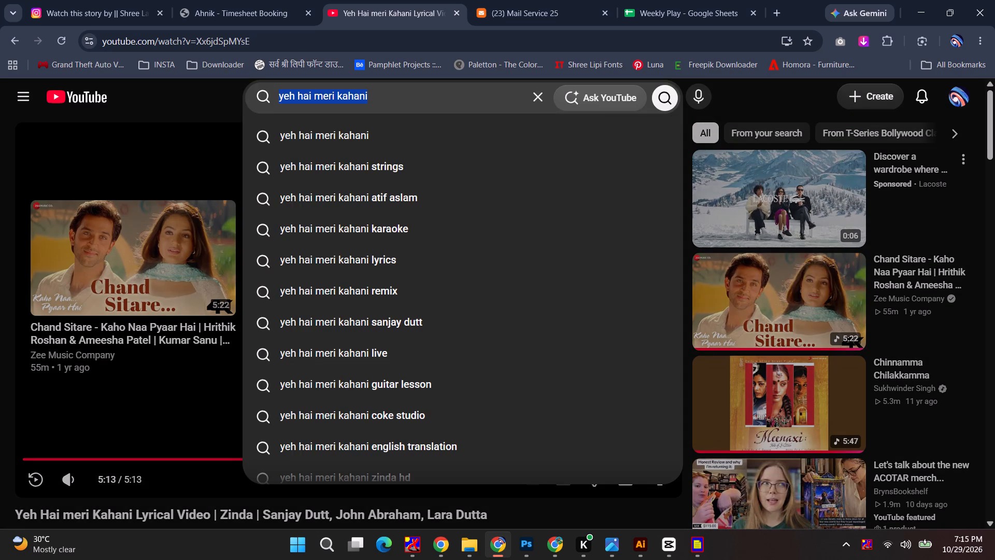
{"action": "type", "text": "swanand"}
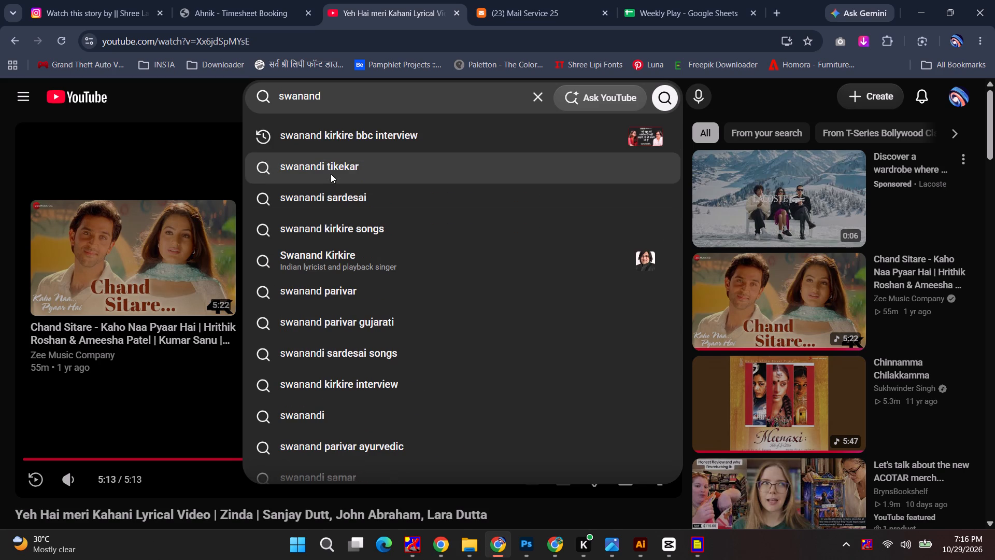
{"action": "left_click", "coordinate": [338, 257]}
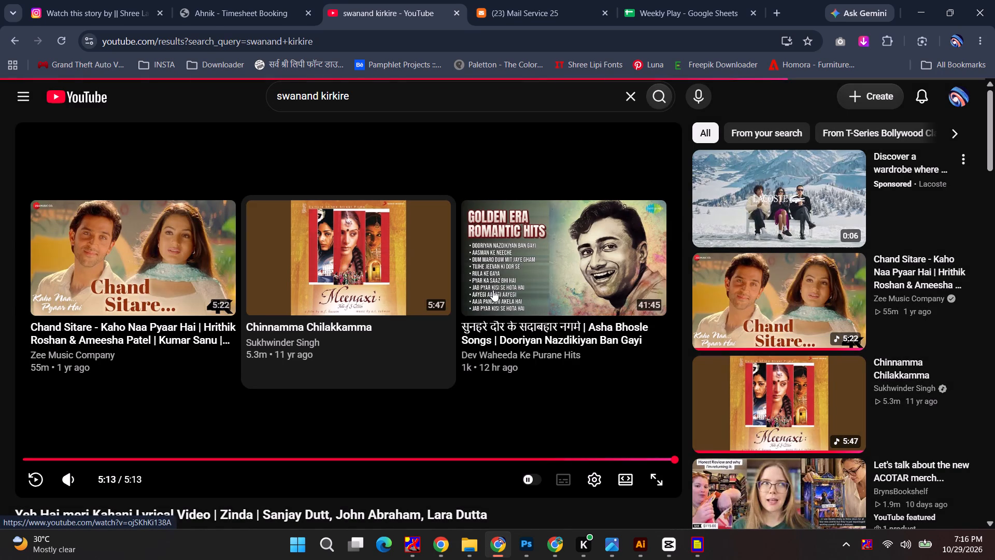
{"action": "scroll", "coordinate": [429, 313], "scroll_direction": "down", "scroll_amount": 8}
{"action": "scroll", "coordinate": [415, 345], "scroll_direction": "up", "scroll_amount": 4}
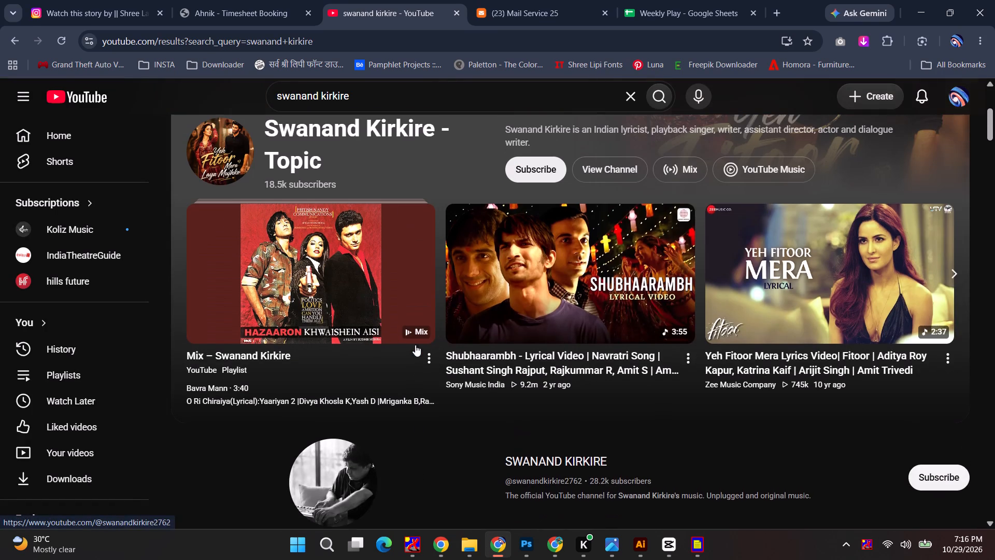
{"action": "left_click", "coordinate": [352, 289]}
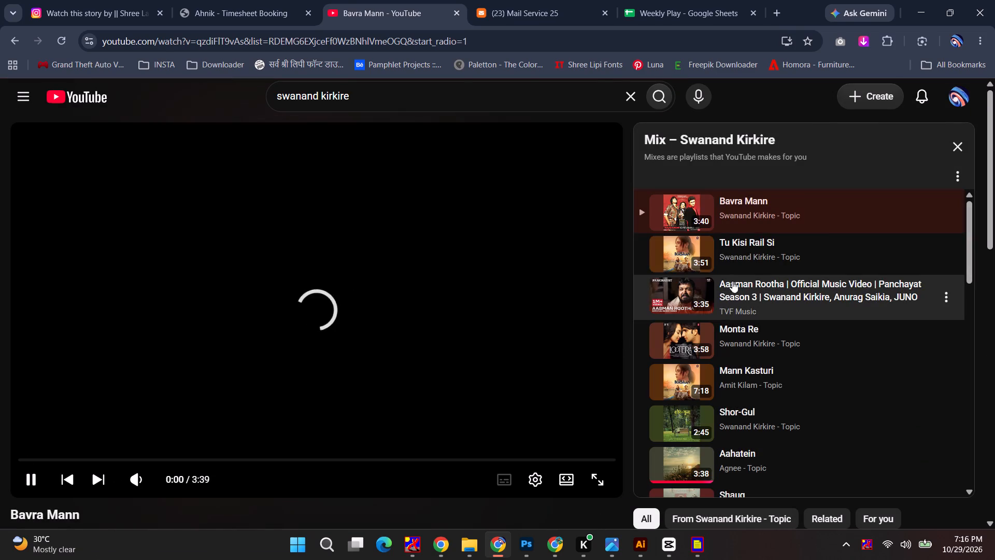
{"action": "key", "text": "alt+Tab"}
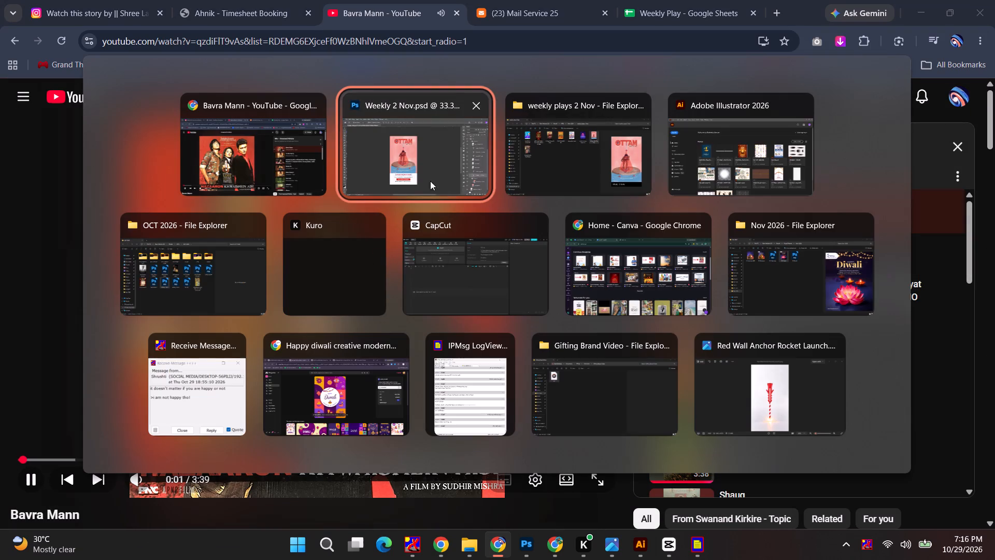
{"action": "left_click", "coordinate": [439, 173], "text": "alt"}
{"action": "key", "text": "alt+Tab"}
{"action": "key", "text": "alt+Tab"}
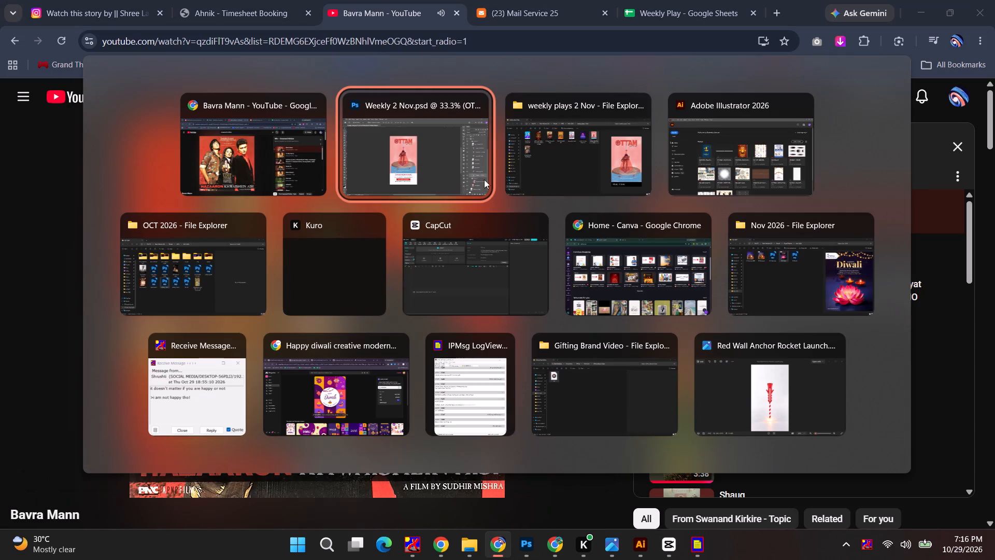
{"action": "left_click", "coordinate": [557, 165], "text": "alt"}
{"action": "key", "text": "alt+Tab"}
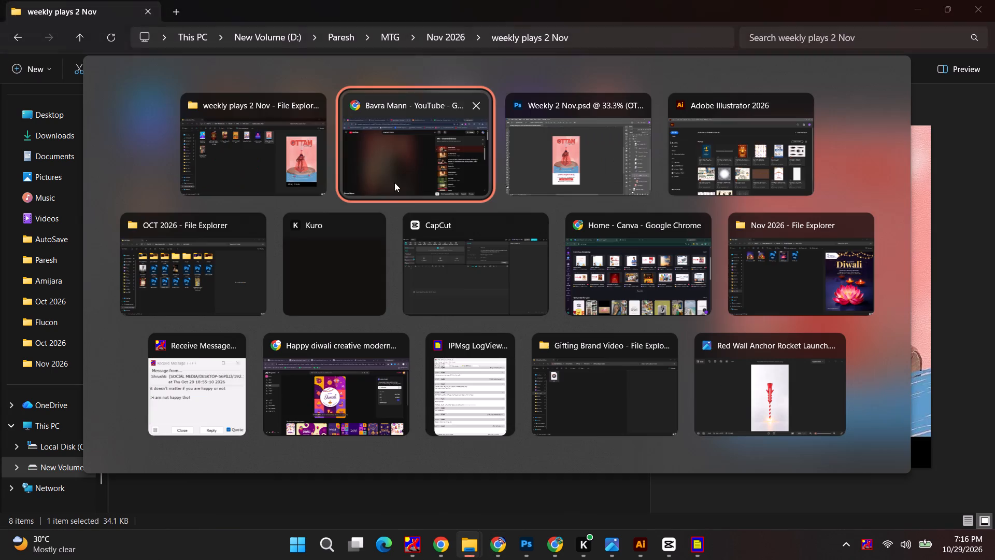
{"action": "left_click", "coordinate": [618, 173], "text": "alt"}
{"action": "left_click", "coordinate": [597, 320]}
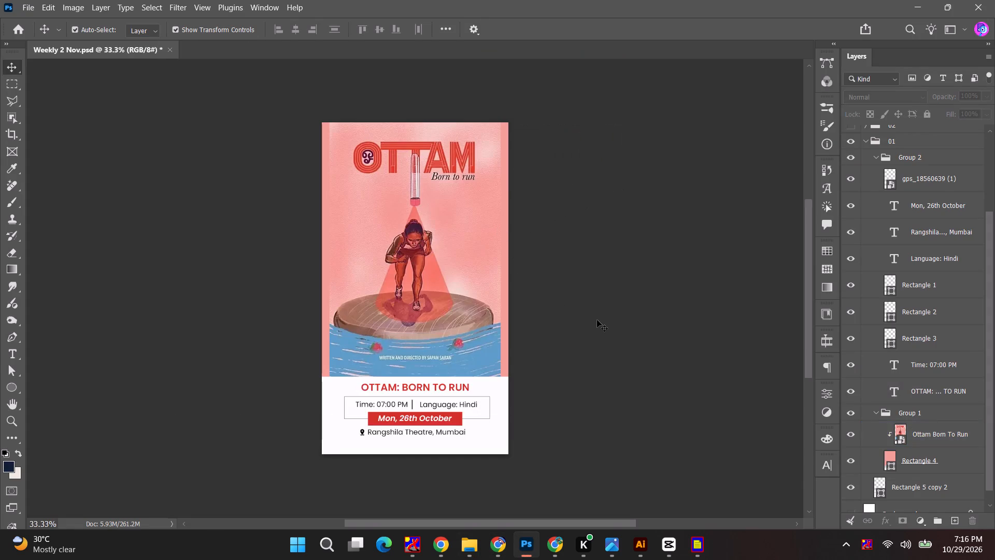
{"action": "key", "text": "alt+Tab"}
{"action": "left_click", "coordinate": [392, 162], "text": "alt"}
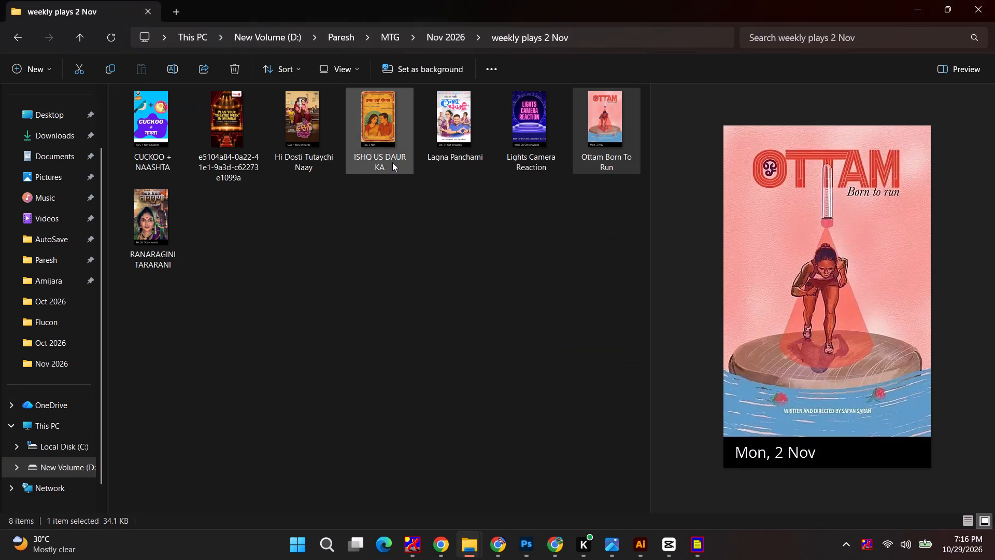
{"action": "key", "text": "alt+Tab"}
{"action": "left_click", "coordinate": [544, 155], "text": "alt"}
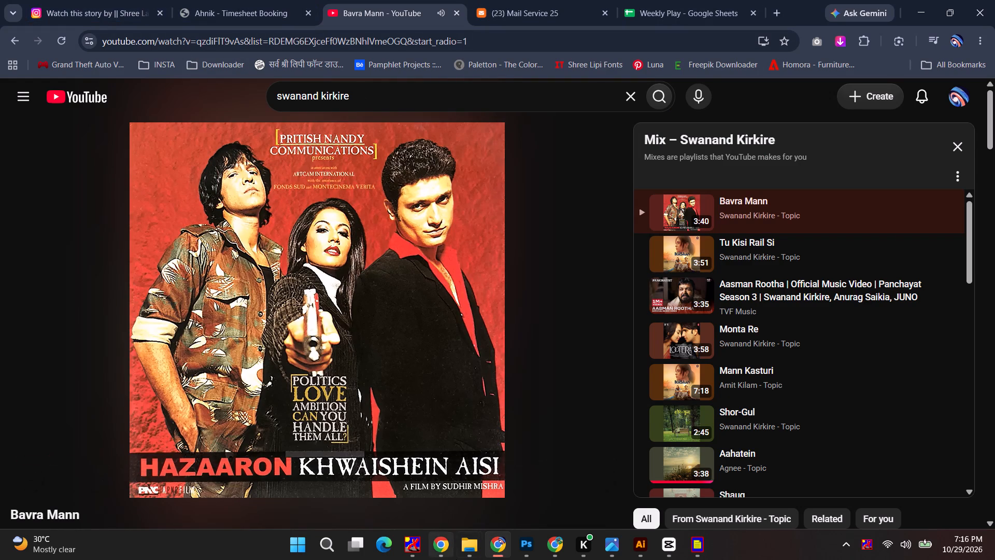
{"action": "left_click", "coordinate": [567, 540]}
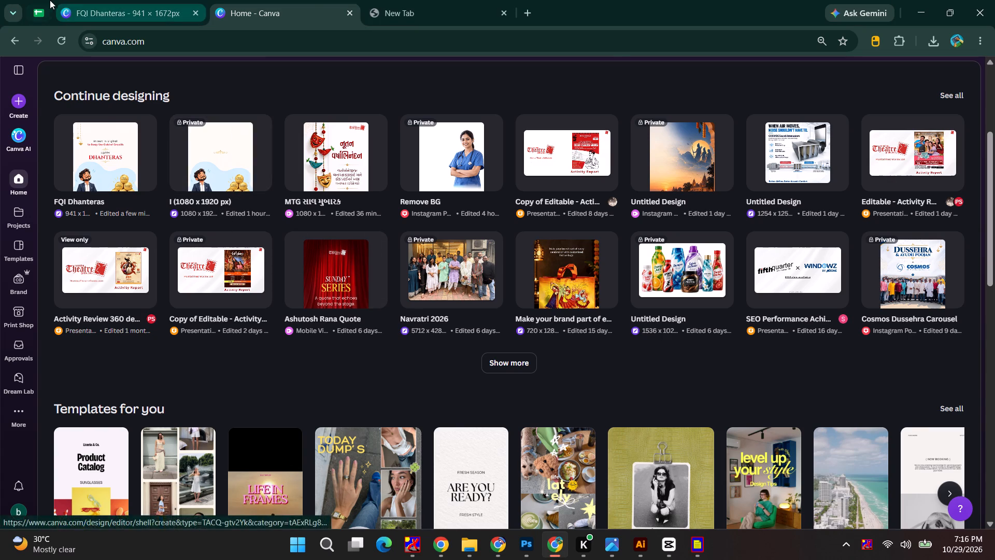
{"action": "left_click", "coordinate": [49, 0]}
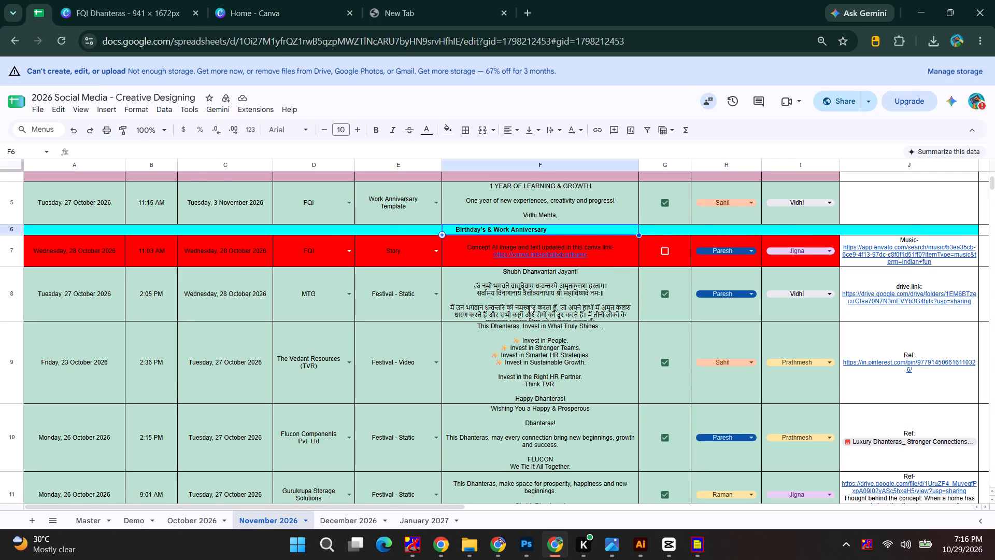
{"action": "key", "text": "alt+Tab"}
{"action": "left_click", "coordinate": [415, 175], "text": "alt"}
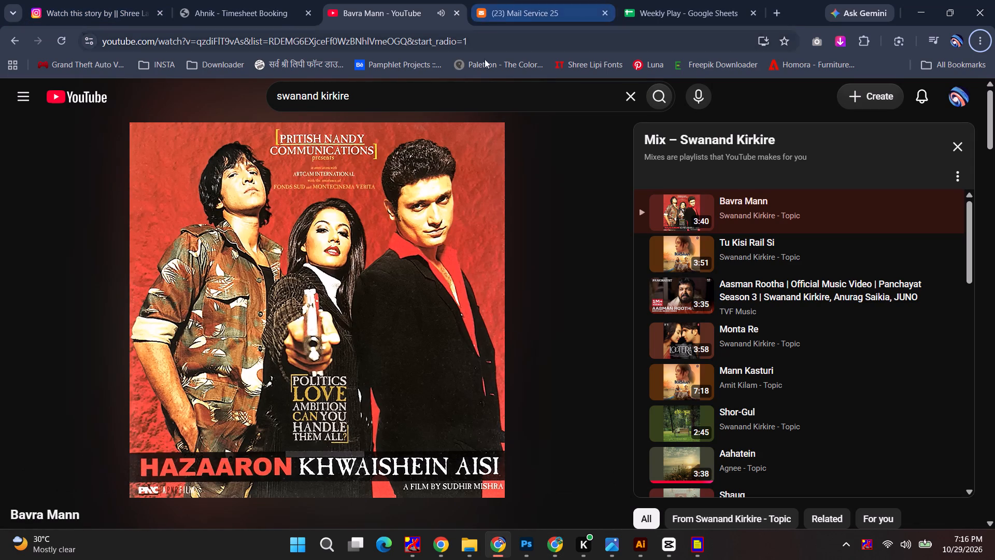
Close the Instagram, Timesheet Booking and Mail Service 25 tabs in Chrome, keeping YouTube and the Weekly Play sheet open.
{"action": "key", "text": "alt+Tab"}
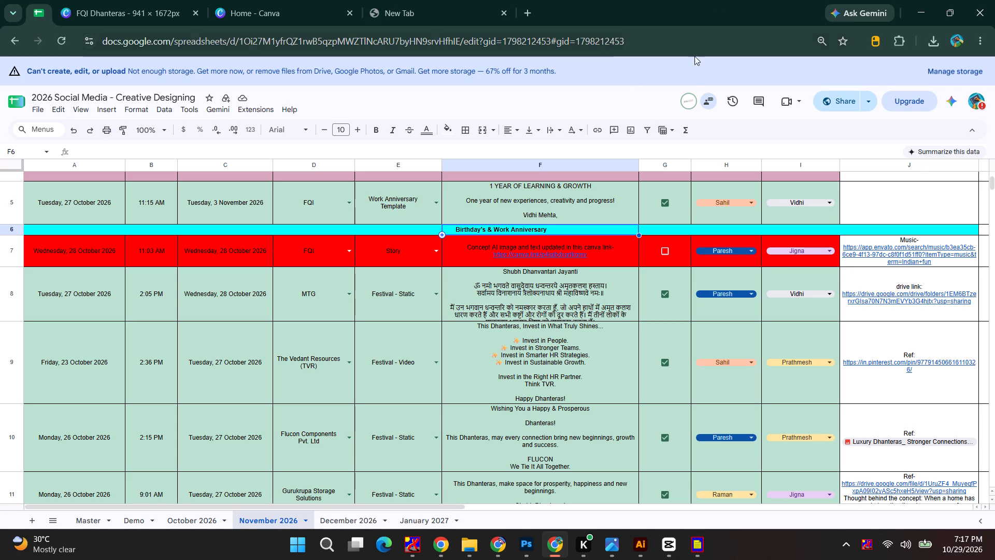
{"action": "key", "text": "alt+Tab"}
{"action": "left_click", "coordinate": [420, 176], "text": "alt"}
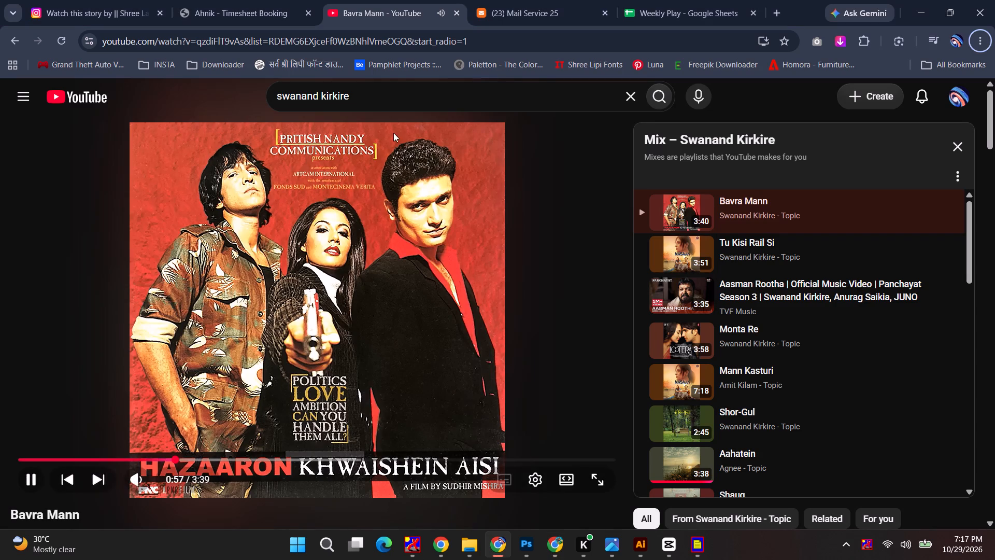
{"action": "left_click", "coordinate": [95, 0]}
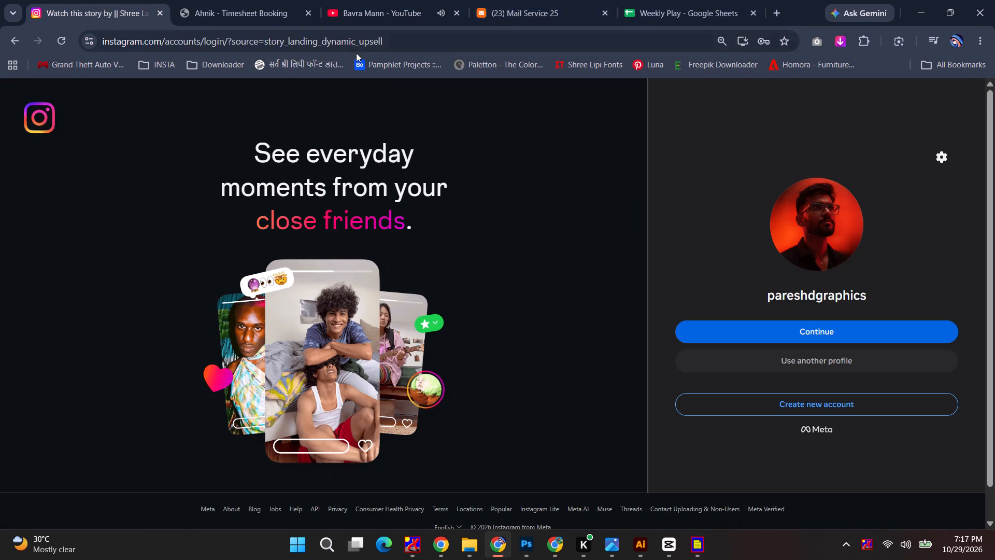
{"action": "key", "text": "ctrl+w"}
{"action": "scroll", "coordinate": [372, 365], "scroll_direction": "down", "scroll_amount": 1}
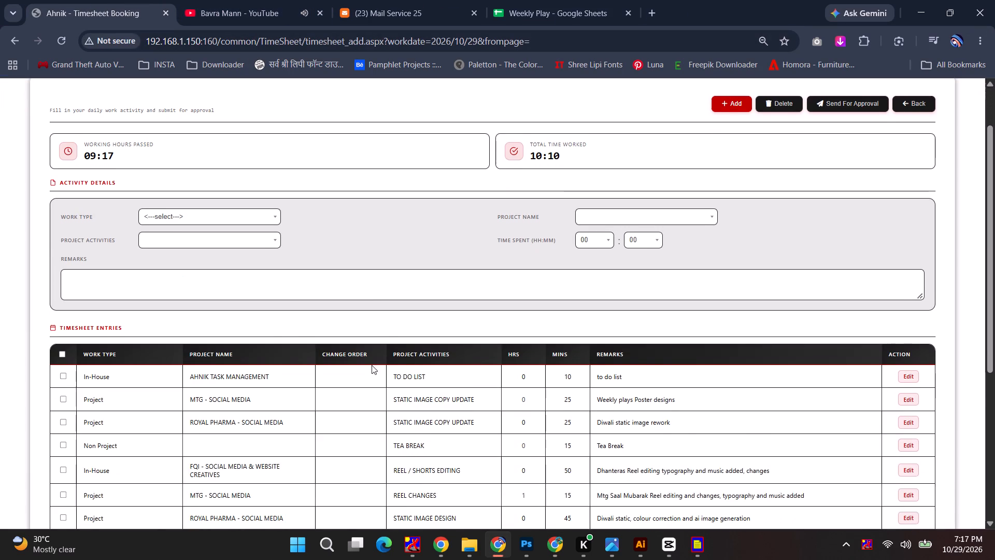
{"action": "key", "text": "alt+Tab"}
{"action": "key", "text": "alt+Tab"}
{"action": "key", "text": "ctrl+w"}
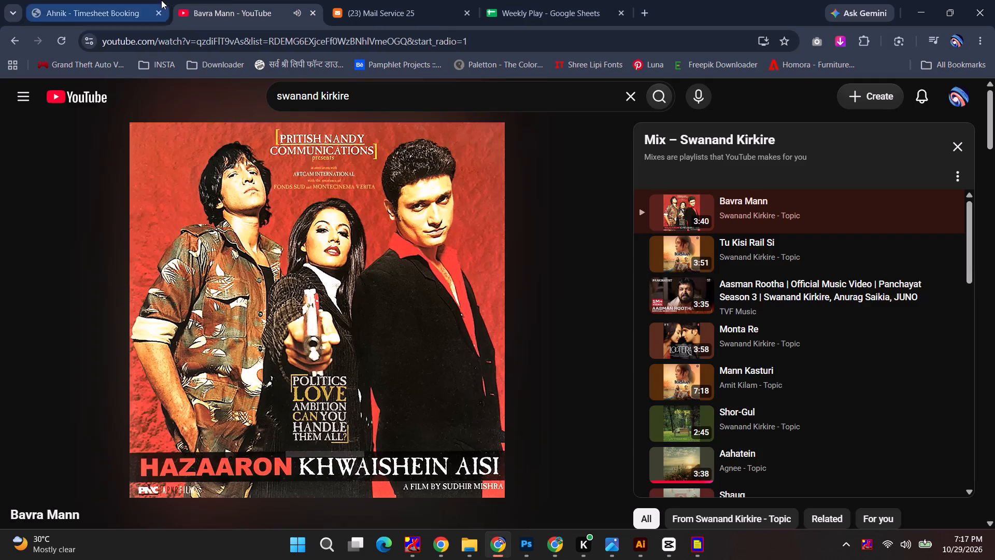
{"action": "left_click", "coordinate": [243, 5]}
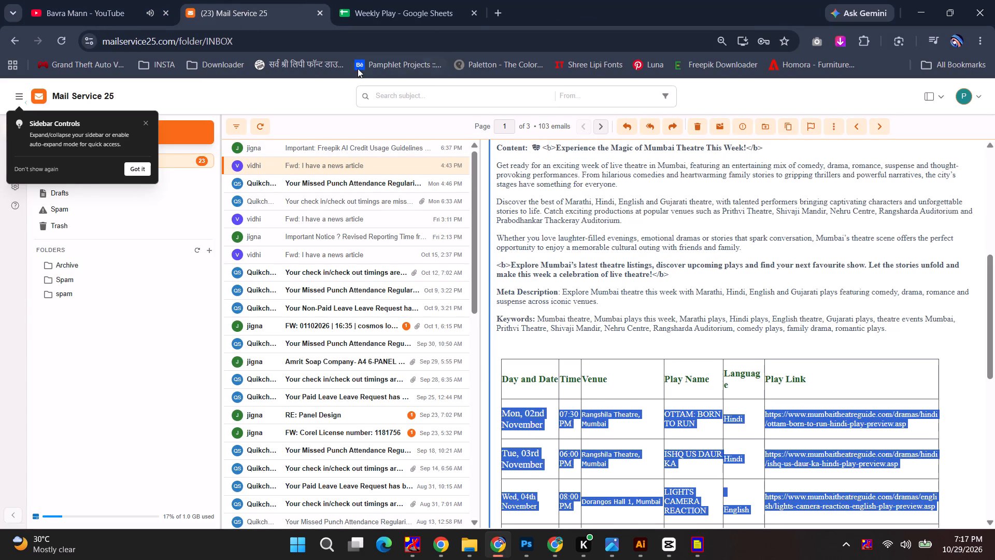
{"action": "key", "text": "ctrl+w"}
Copy the venue Rangshila Theatre, Mumbai from cell C23 of the Weekly Play sheet and compare it with the poster in Photoshop.
{"action": "left_click", "coordinate": [284, 299]}
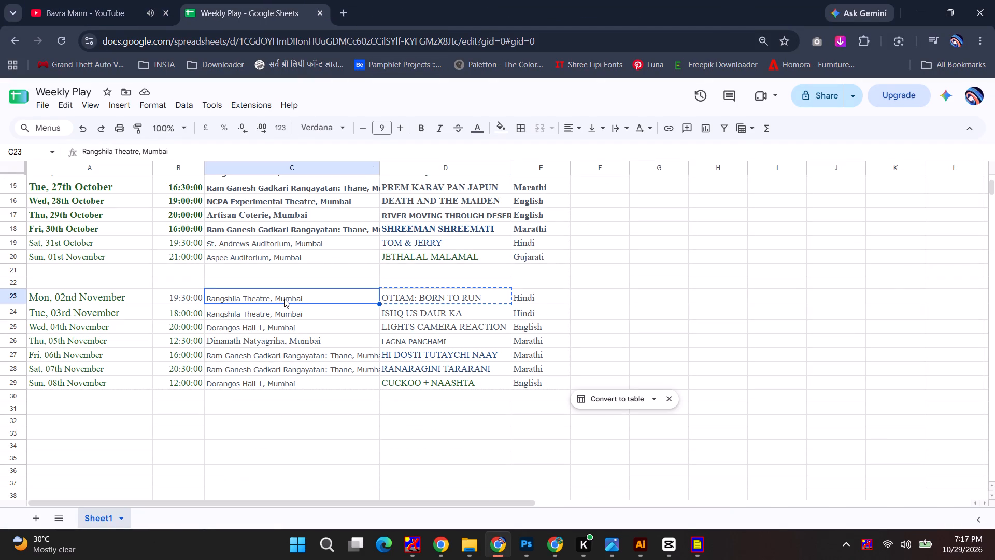
{"action": "key", "text": "ctrl+c"}
{"action": "key", "text": "alt+Tab"}
{"action": "key", "text": "alt+Tab"}
{"action": "key", "text": "alt+Tab"}
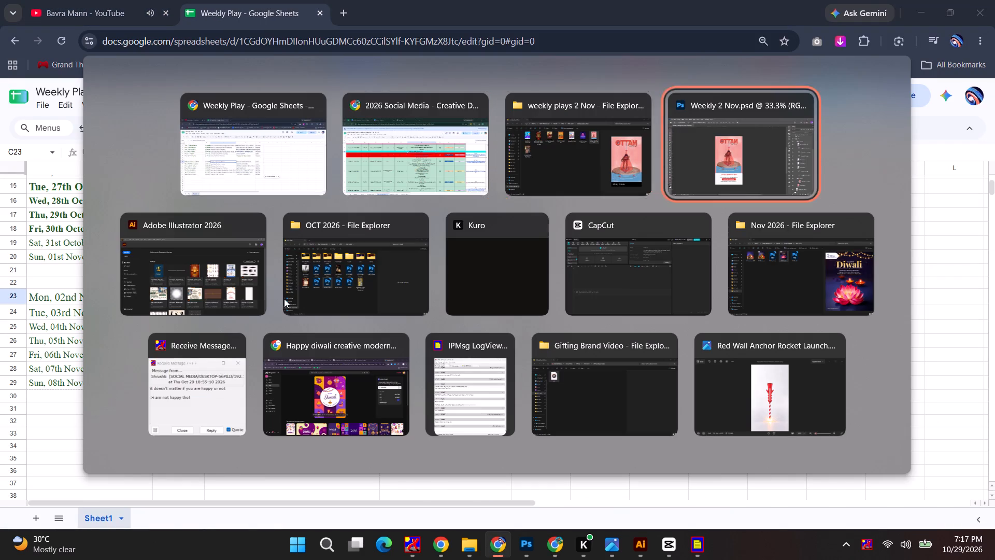
{"action": "left_click", "coordinate": [580, 399]}
{"action": "key", "text": "alt+Tab"}
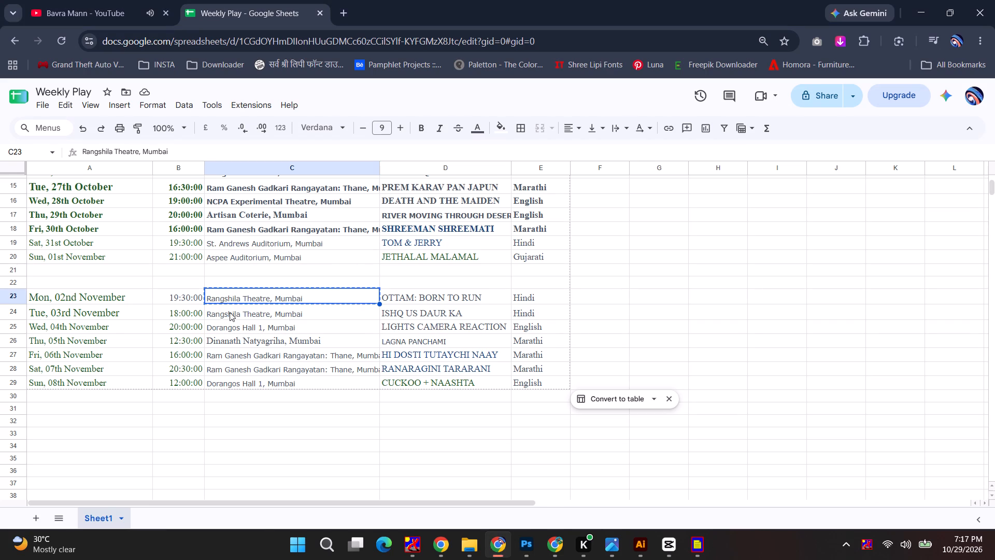
{"action": "key", "text": "alt+Tab"}
Set the time text in group 01 to 07:30 PM, checking it against the Weekly Play sheet, then collapse the group.
{"action": "scroll", "coordinate": [366, 423], "scroll_direction": "up", "scroll_amount": 9, "text": "alt"}
{"action": "key", "text": "alt+Tab"}
{"action": "key", "text": "alt+Tab"}
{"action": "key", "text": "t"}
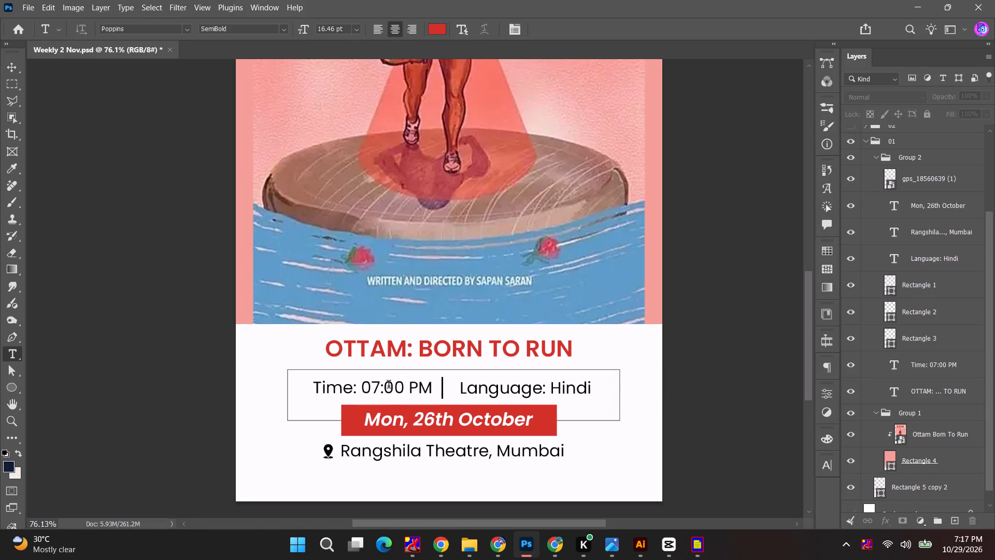
{"action": "left_click", "coordinate": [388, 386]}
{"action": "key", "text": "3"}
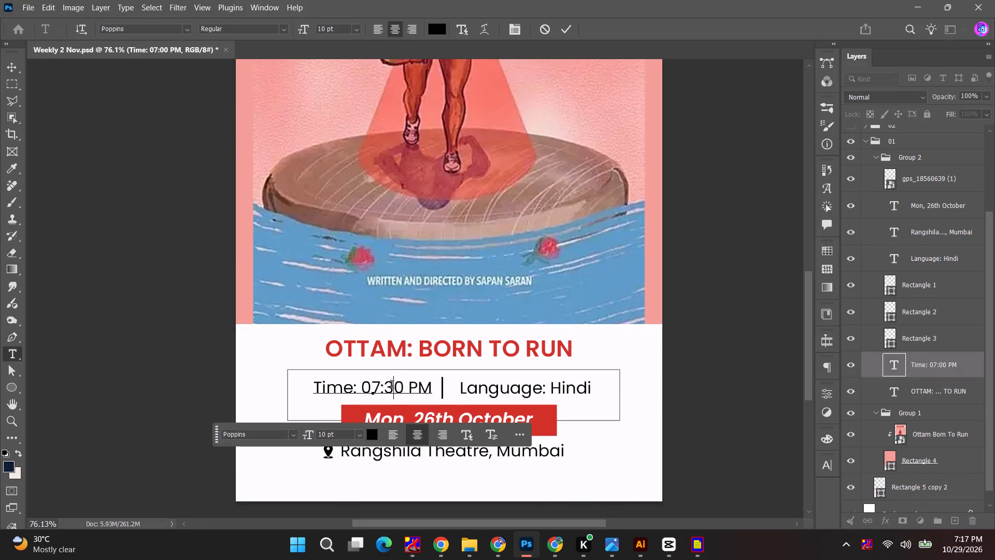
{"action": "key", "text": "alt+Tab"}
{"action": "key", "text": "alt+Tab"}
{"action": "scroll", "coordinate": [392, 386], "scroll_direction": "down", "scroll_amount": 4, "text": "alt"}
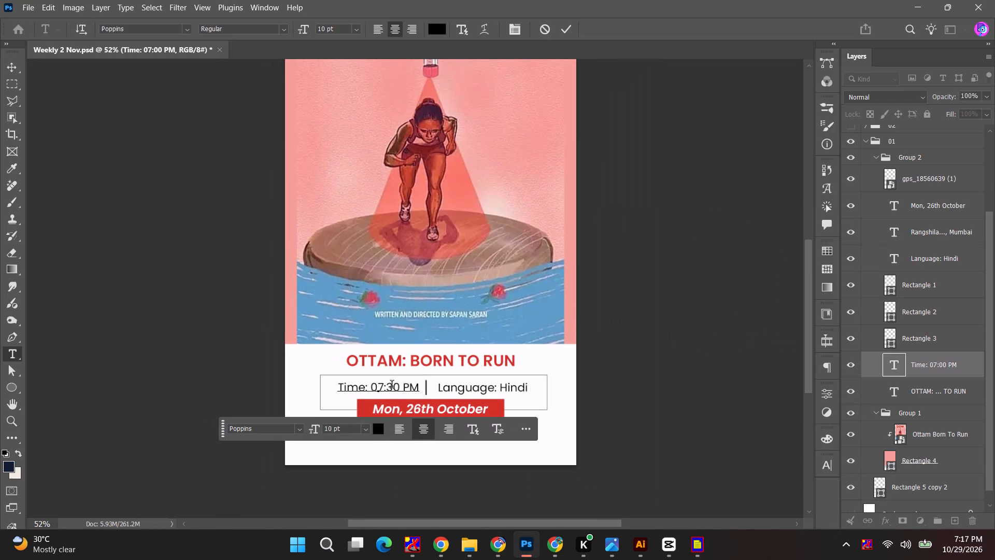
{"action": "scroll", "coordinate": [874, 234], "scroll_direction": "up", "scroll_amount": 4}
{"action": "left_click", "coordinate": [864, 139]}
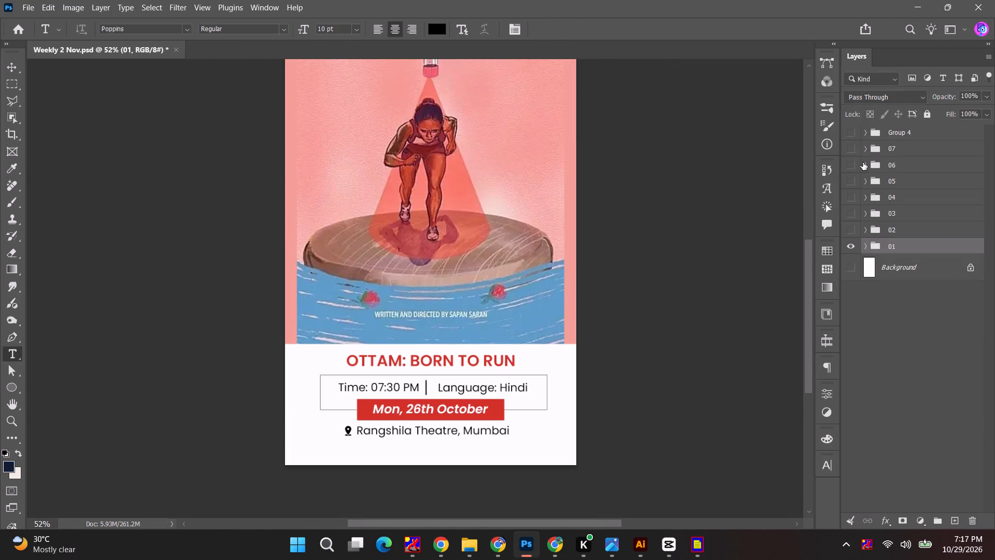
Compare the layouts of groups 02 and 03 with the 03 November venue in the Weekly Play sheet.
{"action": "left_click", "coordinate": [852, 232]}
{"action": "key", "text": "alt+Tab"}
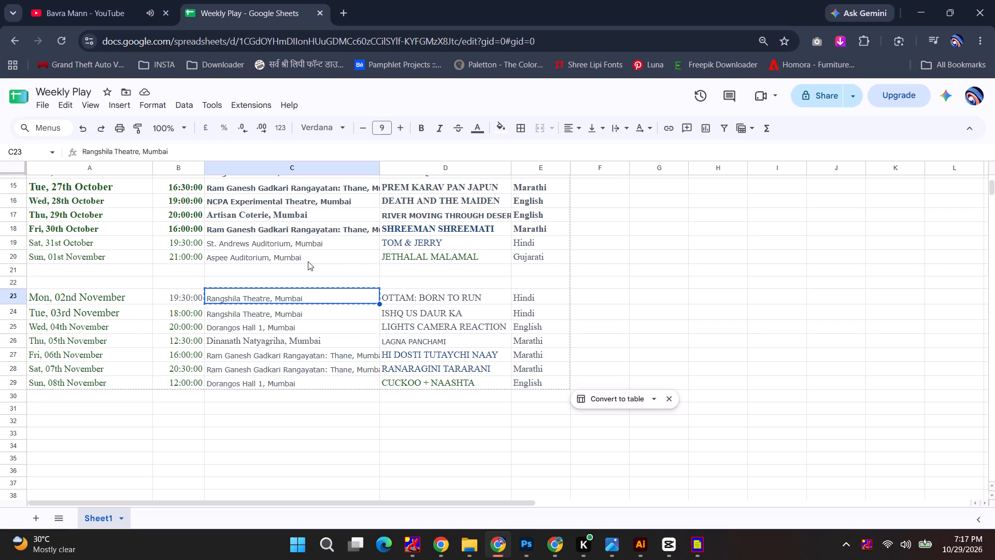
{"action": "left_click", "coordinate": [263, 314]}
{"action": "key", "text": "alt+Tab"}
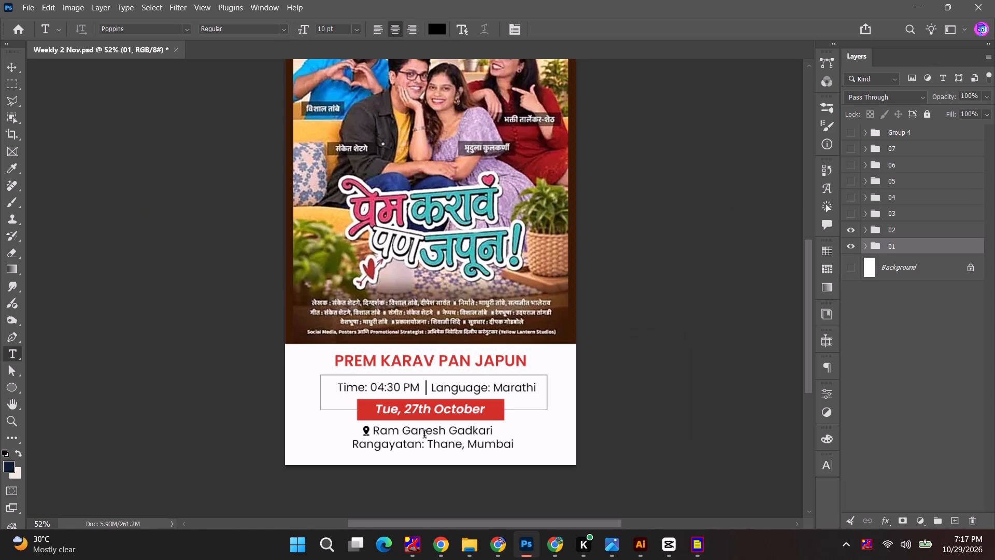
{"action": "left_click", "coordinate": [846, 229]}
{"action": "left_click", "coordinate": [850, 215]}
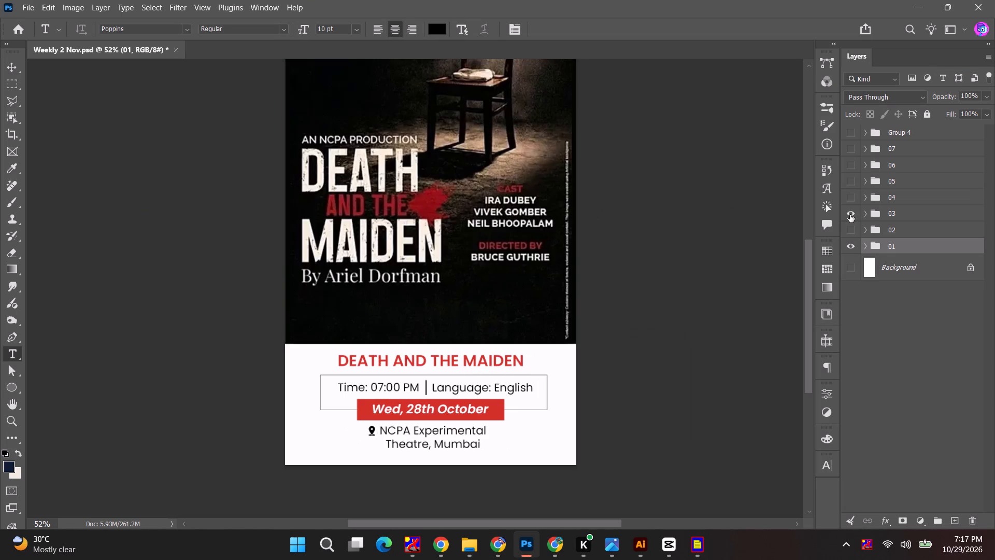
{"action": "left_click", "coordinate": [850, 215]}
Duplicate group 01 above itself and rename the copy as 02.
{"action": "left_click", "coordinate": [903, 245]}
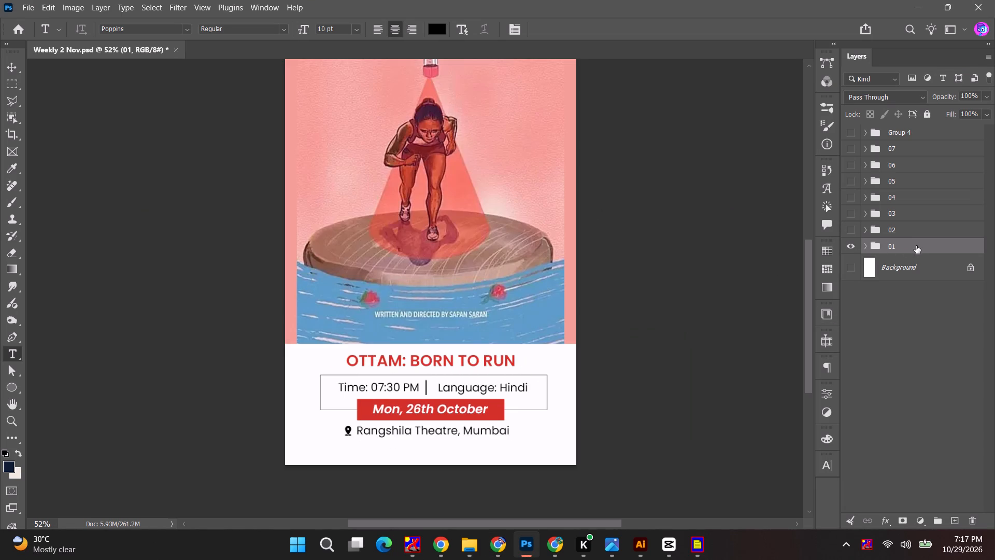
{"action": "left_click_drag", "start_coordinate": [916, 246], "coordinate": [918, 235], "text": "alt"}
{"action": "left_click", "coordinate": [904, 228]}
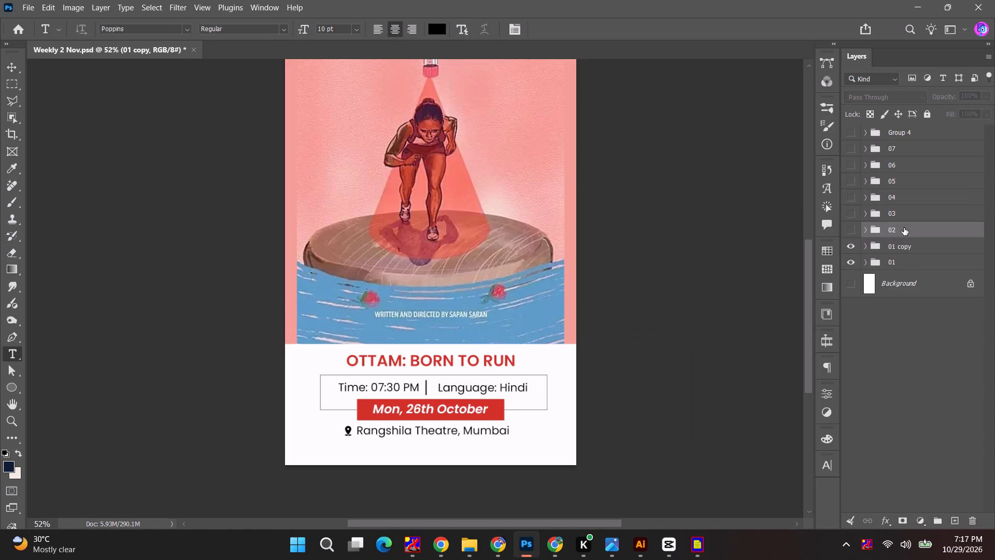
{"action": "double_click", "coordinate": [888, 246]}
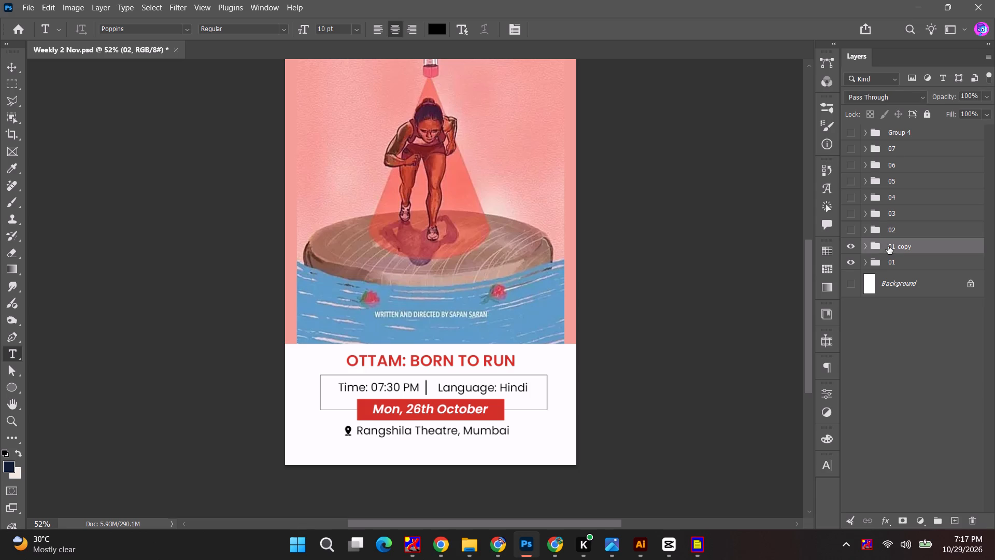
{"action": "left_click", "coordinate": [891, 246]}
{"action": "left_click_drag", "start_coordinate": [891, 246], "coordinate": [958, 246]}
{"action": "key", "text": "2"}
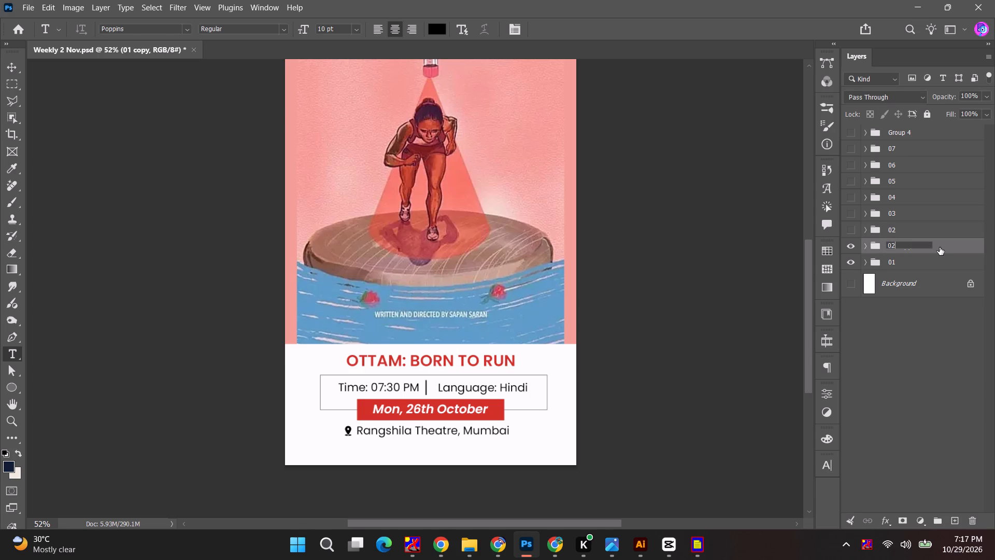
{"action": "key", "text": "Return"}
Replace the title text in the new group 02 with ISHQ US DAUR KA, copied from the Weekly Play sheet.
{"action": "key", "text": "alt+Tab"}
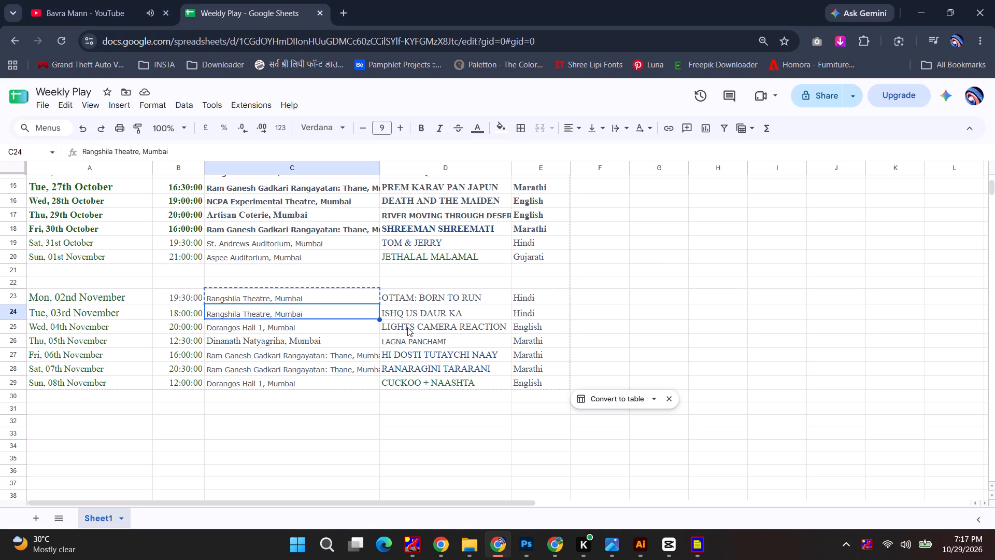
{"action": "left_click", "coordinate": [482, 315]}
{"action": "key", "text": "ctrl+c"}
{"action": "key", "text": "alt+Tab"}
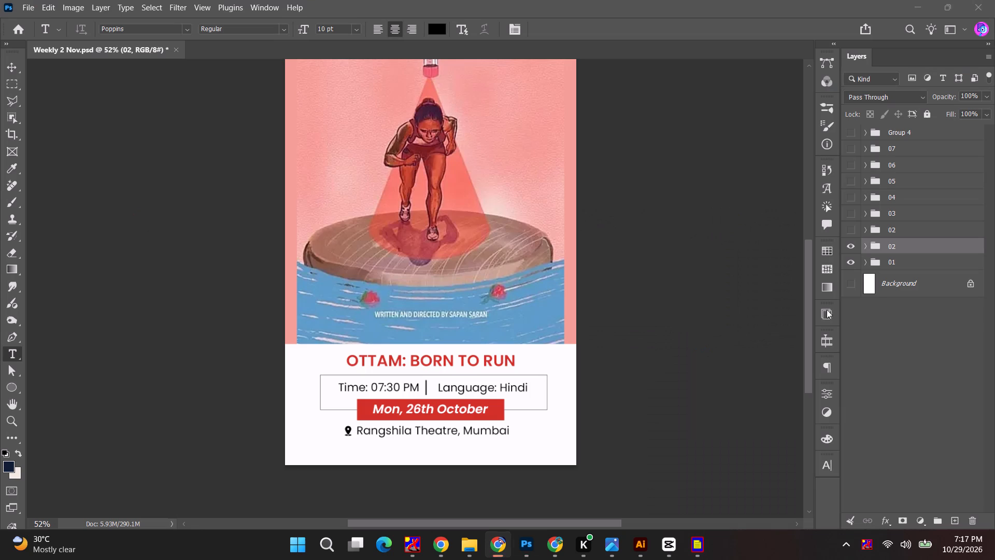
{"action": "left_click", "coordinate": [865, 246]}
{"action": "double_click", "coordinate": [472, 362]}
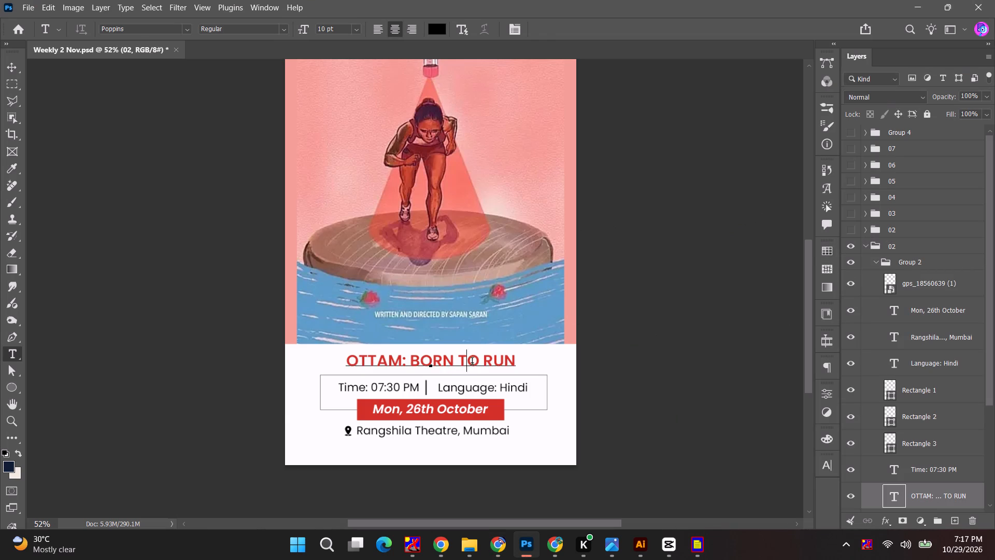
{"action": "key", "text": "ctrl+a"}
{"action": "key", "text": "ctrl+v"}
{"action": "key", "text": "Escape"}
Set the show time in the new group 02 to 06:00 PM, matching the 03 November row of the Weekly Play sheet.
{"action": "key", "text": "alt+Tab"}
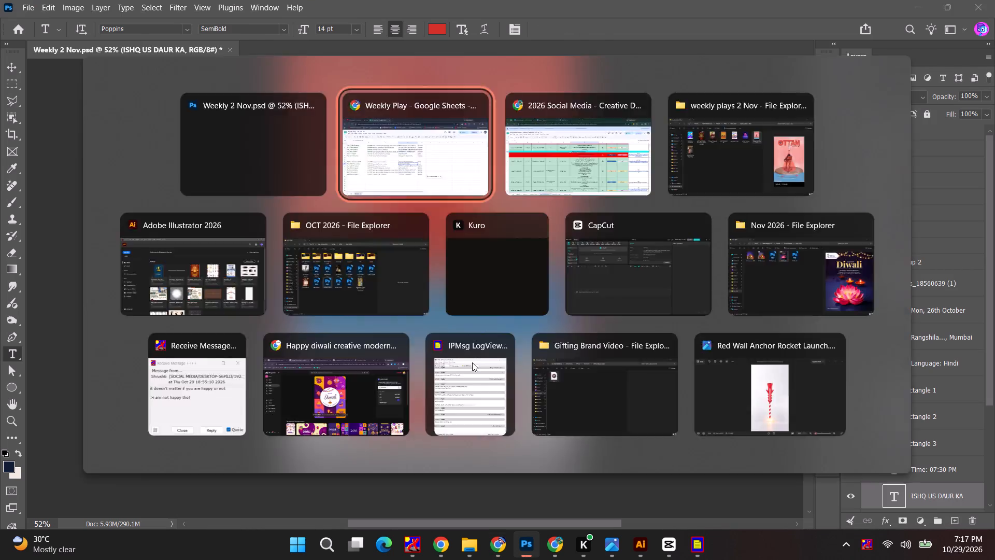
{"action": "left_click", "coordinate": [187, 315]}
{"action": "key", "text": "alt+Tab"}
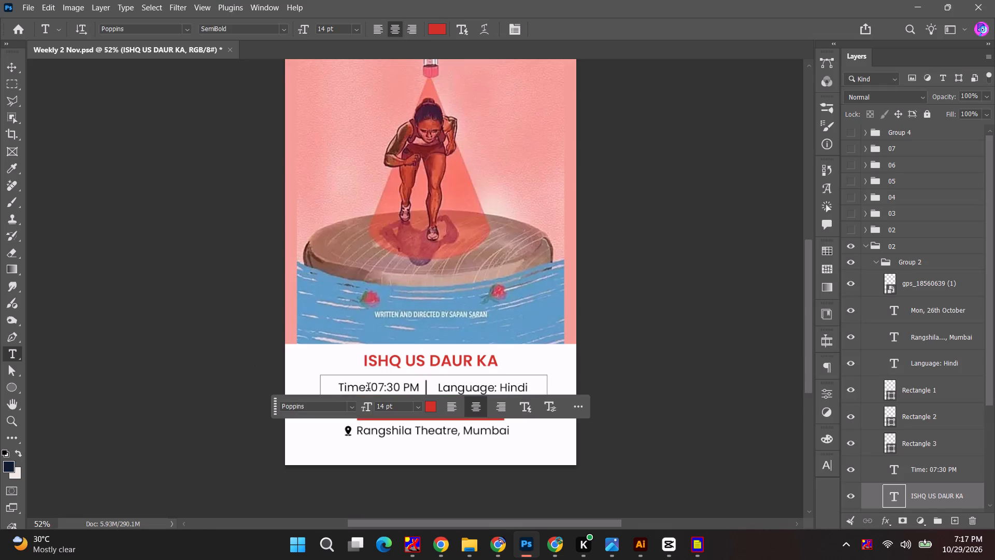
{"action": "double_click", "coordinate": [389, 394]}
{"action": "left_click_drag", "start_coordinate": [385, 389], "coordinate": [379, 389]}
{"action": "key", "text": "6"}
{"action": "left_click_drag", "start_coordinate": [395, 389], "coordinate": [390, 390]}
{"action": "key", "text": "0"}
{"action": "key", "text": "alt+Tab"}
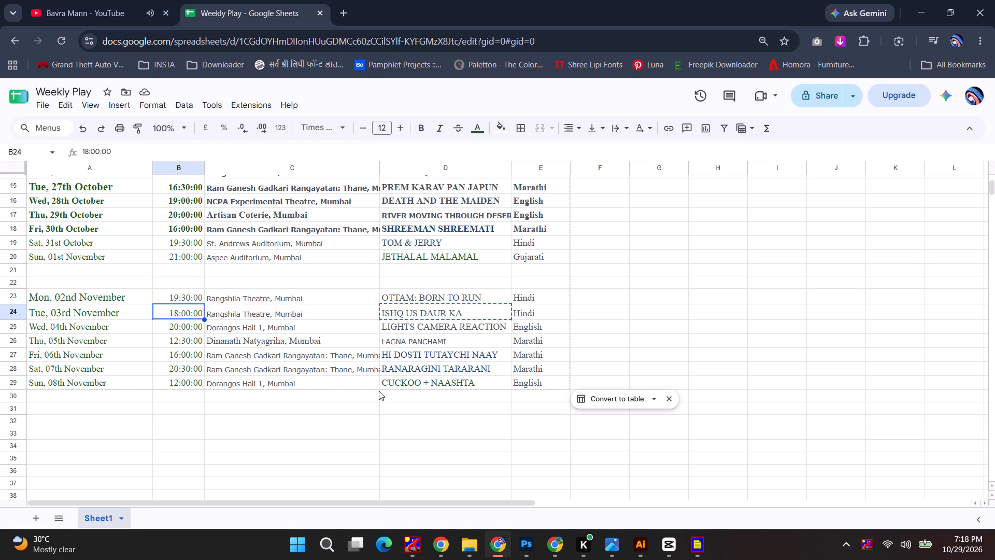
{"action": "key", "text": "alt+Tab"}
{"action": "left_click", "coordinate": [10, 65]}
{"action": "left_click", "coordinate": [136, 186]}
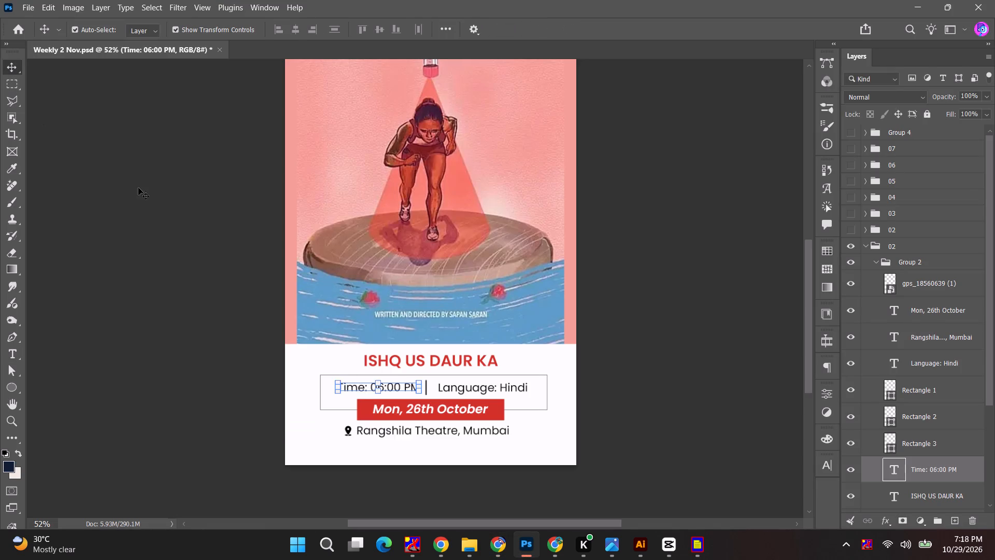
Place the ISHQ US DAUR KA poster from the weekly plays 2 Nov folder above the Ottam poster layer in the new group 02.
{"action": "left_click", "coordinate": [416, 195]}
{"action": "key", "text": "alt+Tab"}
{"action": "key", "text": "alt+Tab"}
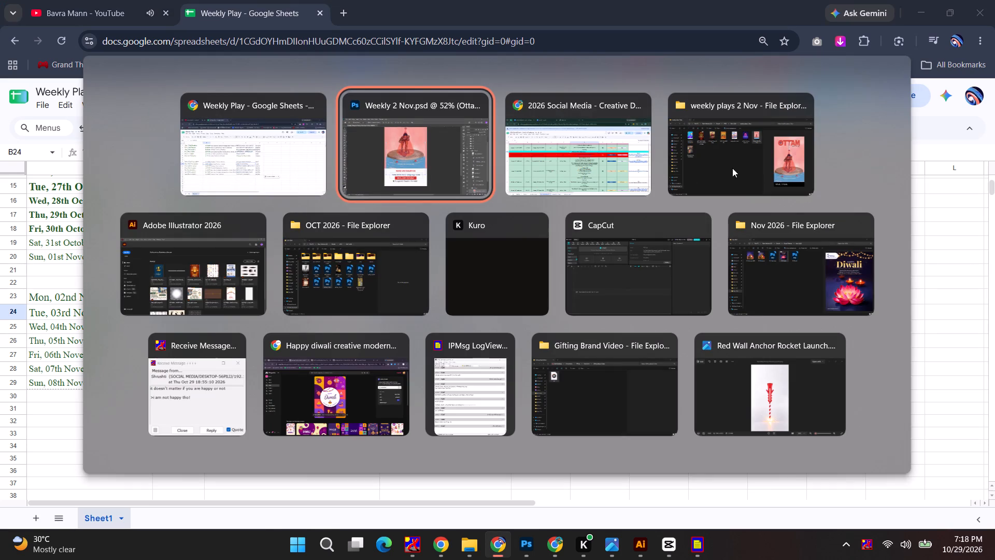
{"action": "left_click", "coordinate": [732, 168], "text": "alt"}
{"action": "left_click", "coordinate": [387, 156]}
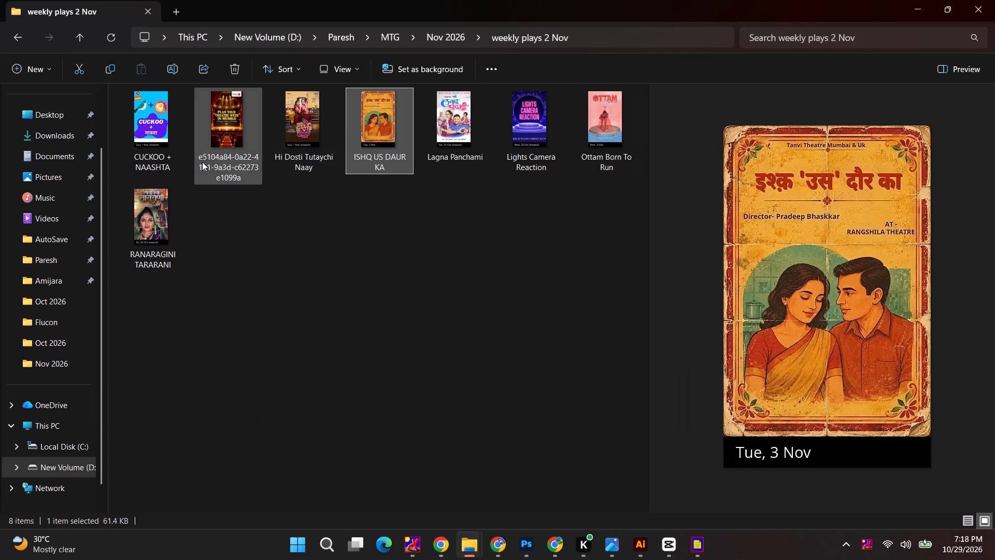
{"action": "key", "text": "alt+Tab"}
{"action": "key", "text": "alt+Tab"}
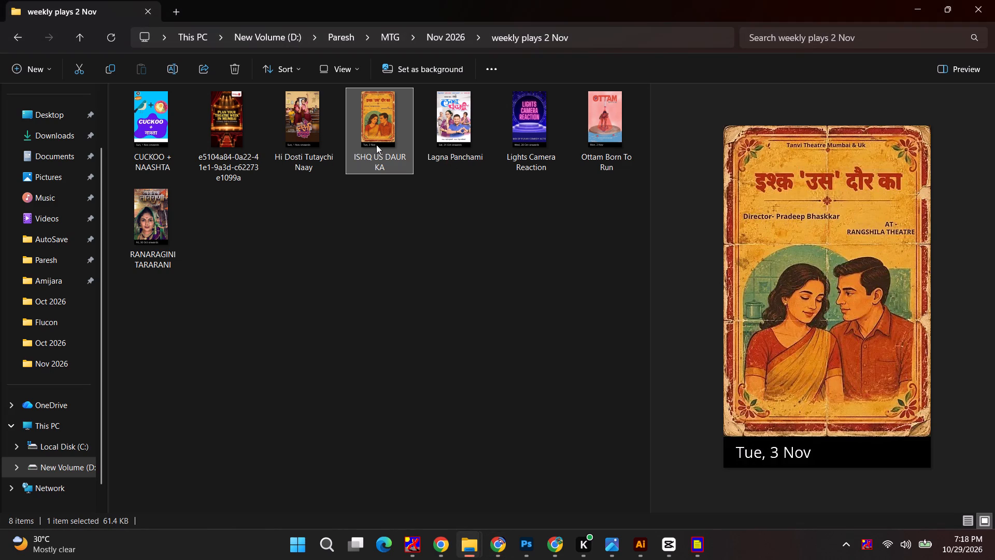
{"action": "left_click_drag", "start_coordinate": [377, 145], "coordinate": [378, 199]}
{"action": "key", "text": "alt+Tab"}
{"action": "key", "text": "alt+Tab"}
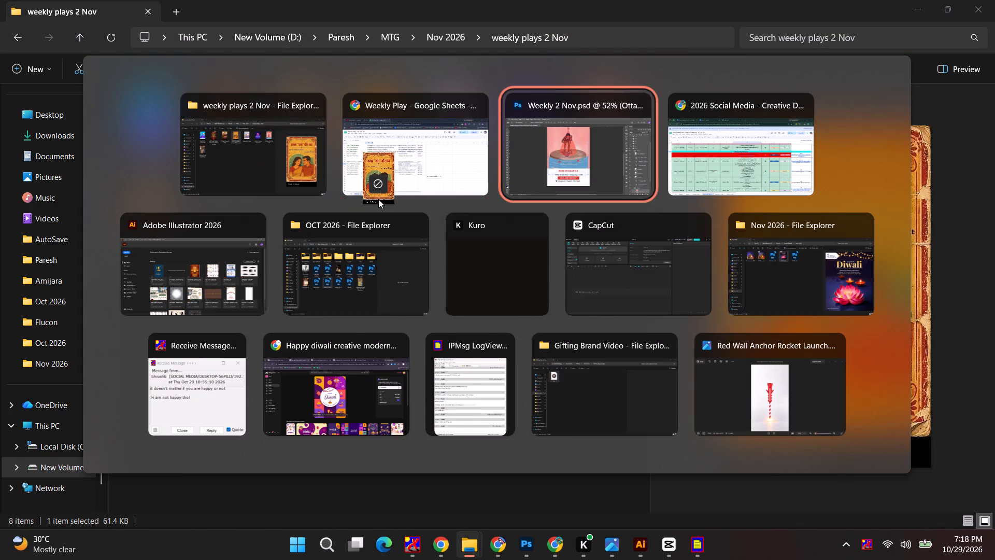
{"action": "left_click_drag", "start_coordinate": [378, 199], "coordinate": [401, 270]}
Move the placed ISHQ US DAUR KA poster up to the top edge of the canvas, keeping it centred horizontally.
{"action": "key", "text": "space"}
{"action": "key", "text": "space"}
{"action": "key", "text": "space"}
{"action": "key", "text": "space"}
{"action": "left_click_drag", "start_coordinate": [415, 272], "coordinate": [402, 433]}
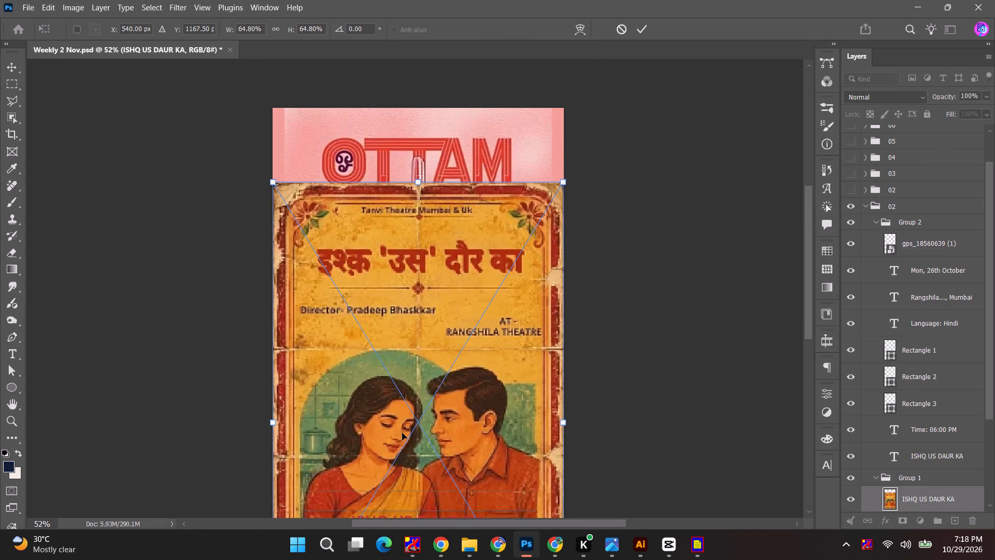
{"action": "left_click_drag", "start_coordinate": [446, 387], "coordinate": [445, 316]}
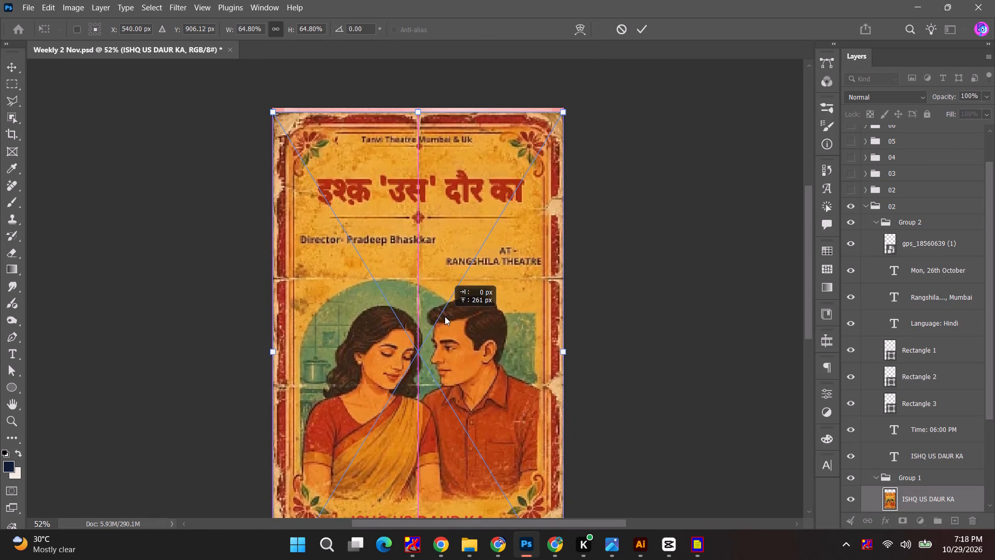
{"action": "left_click_drag", "start_coordinate": [445, 316], "coordinate": [445, 313]}
Clip the ISHQ US DAUR KA poster to the poster frame rectangle so it stops above the white details area.
{"action": "key", "text": "space"}
{"action": "key", "text": "space"}
{"action": "key", "text": "space"}
{"action": "key", "text": "space"}
{"action": "key", "text": "space"}
{"action": "key", "text": "space"}
{"action": "key", "text": "space"}
{"action": "key", "text": "space"}
{"action": "key", "text": "space"}
{"action": "left_click_drag", "start_coordinate": [457, 372], "coordinate": [456, 261]}
{"action": "scroll", "coordinate": [902, 451], "scroll_direction": "down", "scroll_amount": 3}
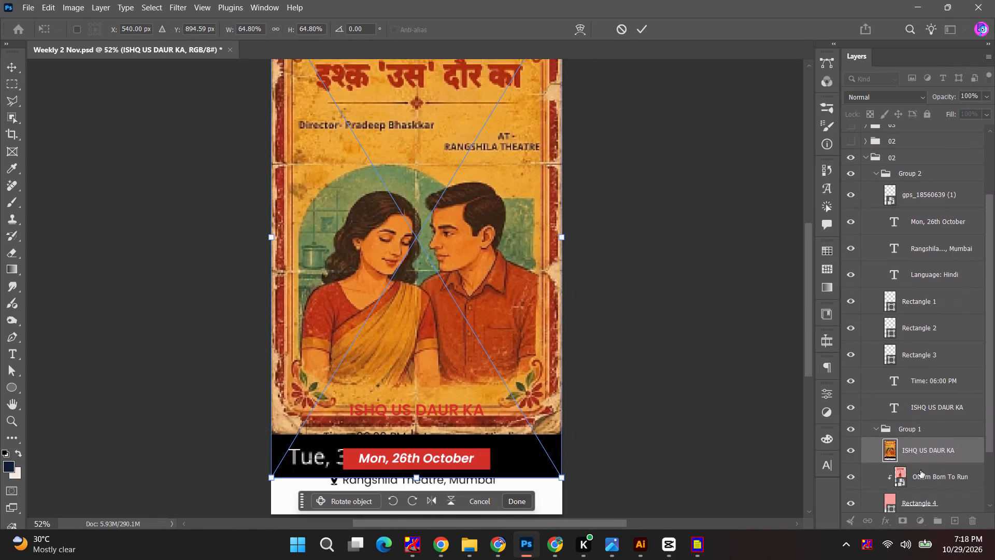
{"action": "left_click", "coordinate": [920, 465], "text": "alt"}
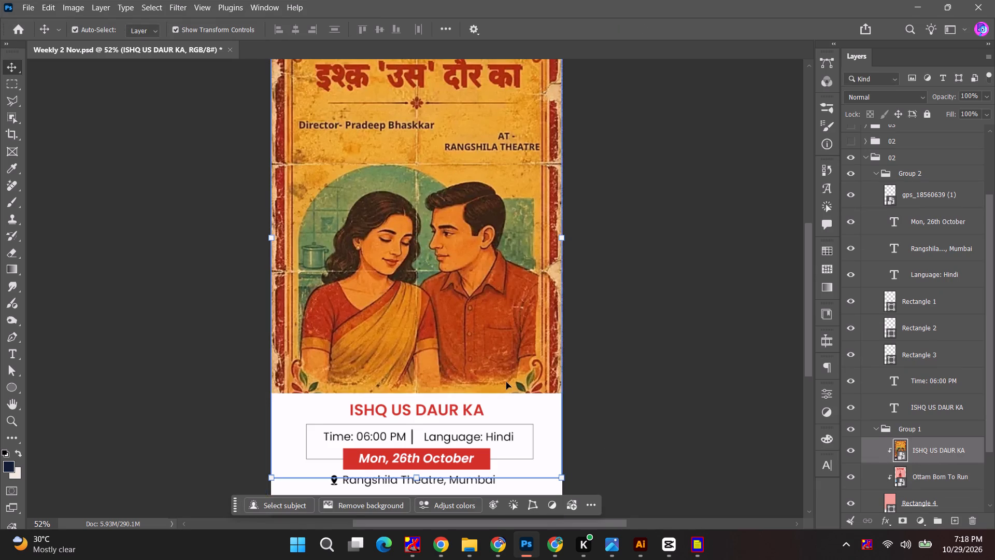
Scale the ISHQ US DAUR KA poster to about 59.48% so its artwork fits between the canvas top and the white details area.
{"action": "scroll", "coordinate": [506, 382], "scroll_direction": "down", "scroll_amount": 4, "text": "alt"}
{"action": "left_click_drag", "start_coordinate": [502, 365], "coordinate": [502, 343]}
{"action": "scroll", "coordinate": [503, 350], "scroll_direction": "down", "scroll_amount": 3, "text": "alt"}
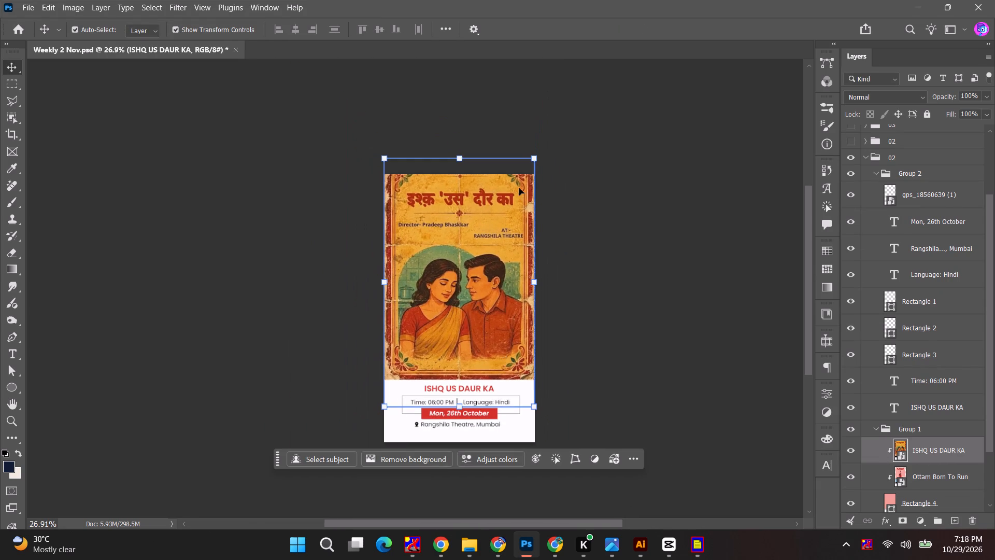
{"action": "scroll", "coordinate": [529, 212], "scroll_direction": "up", "scroll_amount": 3, "text": "alt"}
{"action": "left_click_drag", "start_coordinate": [442, 141], "coordinate": [440, 151], "text": "shift"}
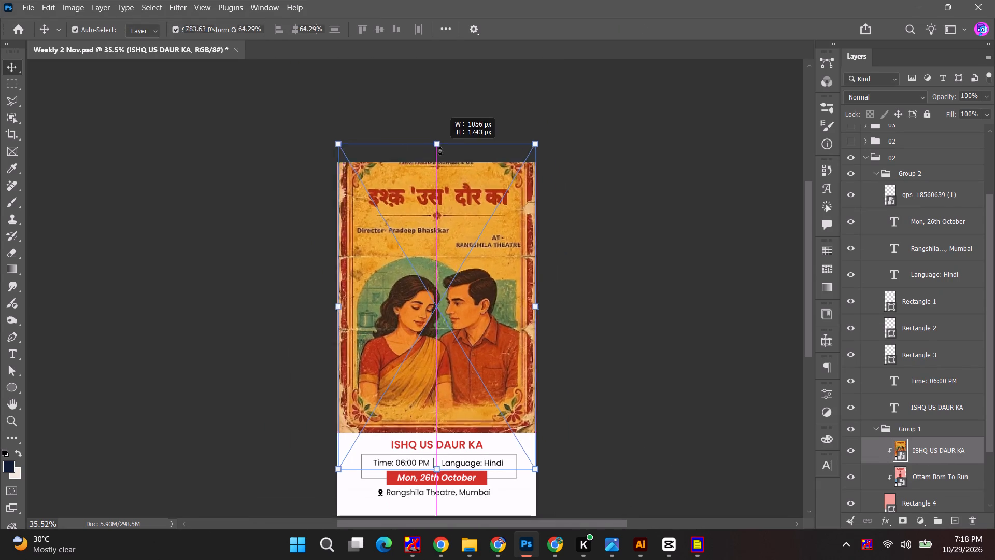
{"action": "left_click_drag", "start_coordinate": [440, 151], "coordinate": [440, 161], "text": "shift"}
{"action": "left_click_drag", "start_coordinate": [440, 472], "coordinate": [439, 464], "text": "shift"}
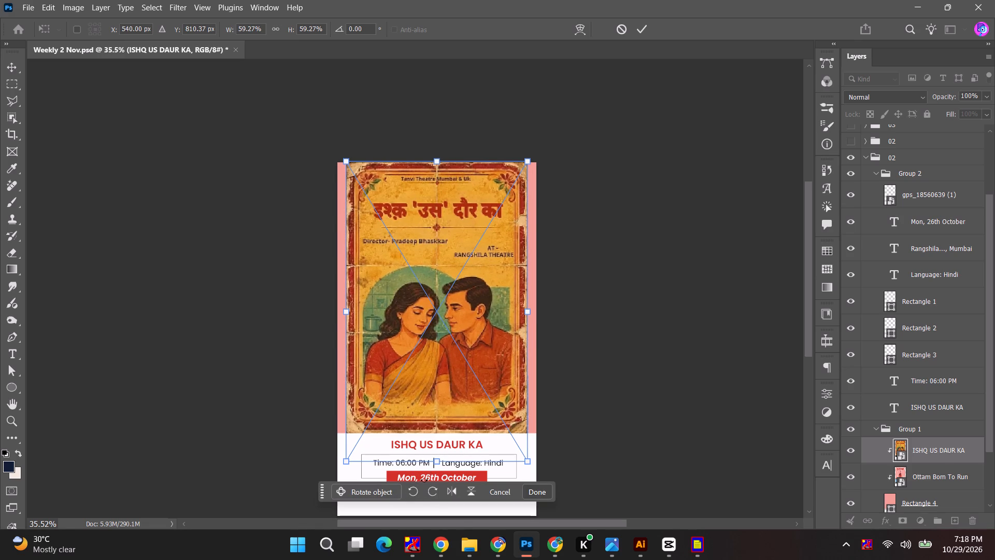
{"action": "left_click", "coordinate": [440, 460]}
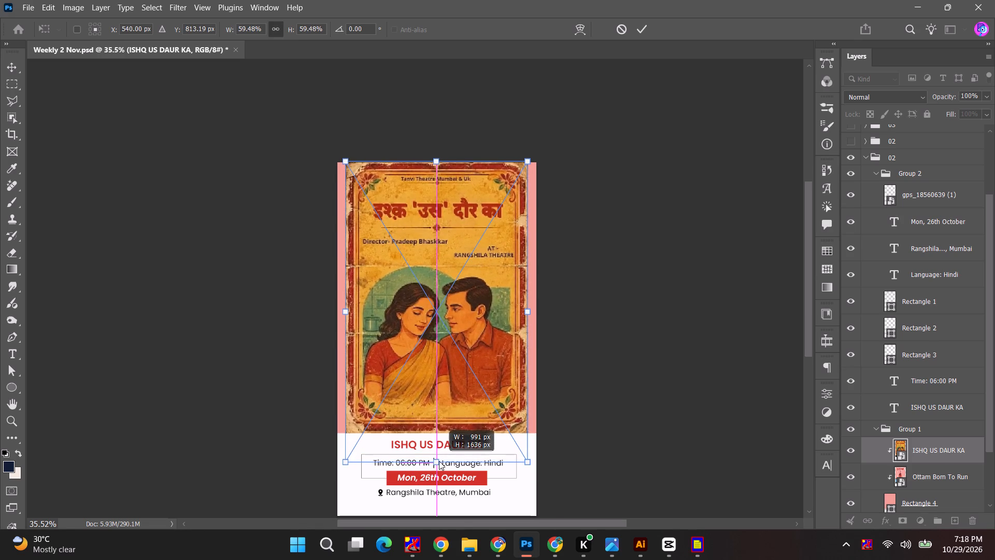
{"action": "left_click", "coordinate": [647, 30]}
Delete the Ottam Born To Run poster layer from the new group 02.
{"action": "left_click", "coordinate": [933, 481]}
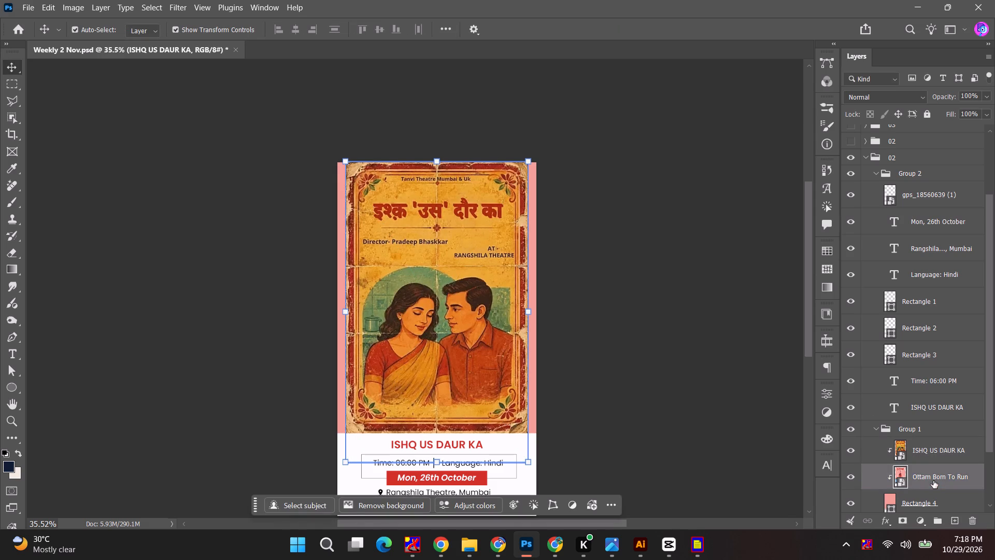
{"action": "key", "text": "BackSpace"}
Recolour Rectangle 4 behind the poster to the brown #ca9658 sampled from the poster's edge.
{"action": "double_click", "coordinate": [894, 476]}
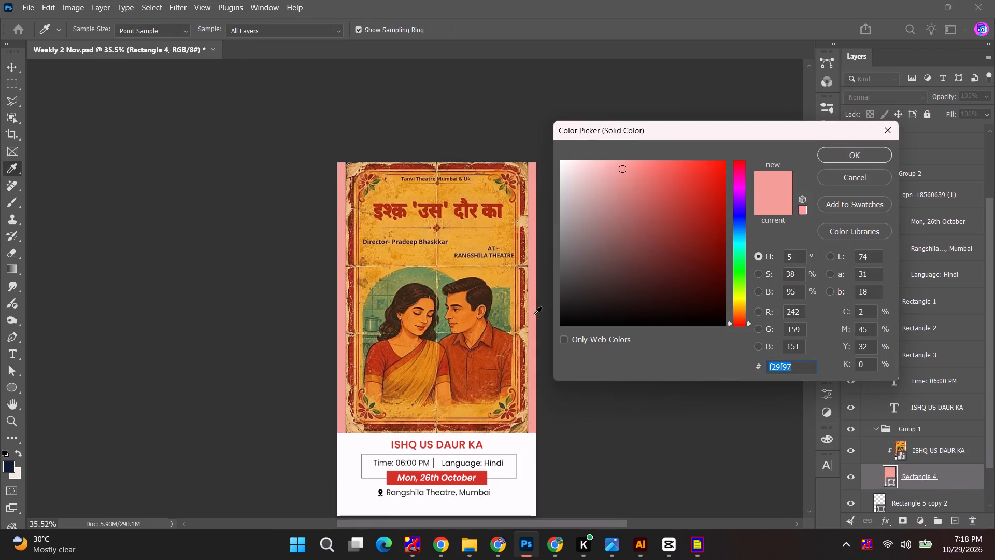
{"action": "left_click", "coordinate": [523, 333]}
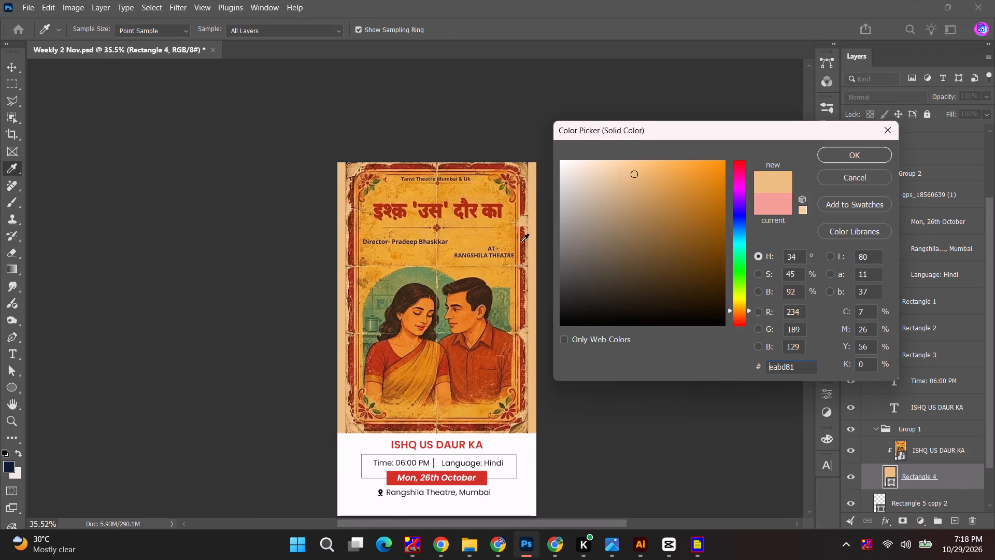
{"action": "left_click", "coordinate": [524, 173]}
{"action": "left_click", "coordinate": [846, 156]}
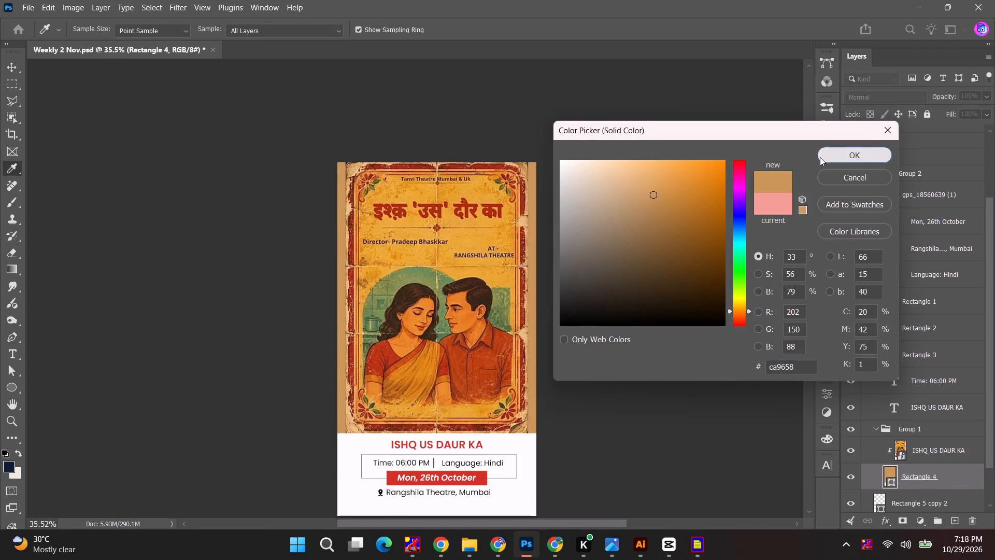
{"action": "left_click", "coordinate": [642, 151]}
Review the ISHQ US DAUR KA layout and check its details against the 03 November row in the Weekly Play sheet.
{"action": "scroll", "coordinate": [450, 427], "scroll_direction": "up", "scroll_amount": 3, "text": "alt"}
{"action": "left_click", "coordinate": [620, 385]}
{"action": "key", "text": "space"}
{"action": "key", "text": "space"}
{"action": "key", "text": "space"}
{"action": "left_click_drag", "start_coordinate": [621, 411], "coordinate": [622, 399]}
{"action": "scroll", "coordinate": [622, 399], "scroll_direction": "down", "scroll_amount": 4, "text": "alt"}
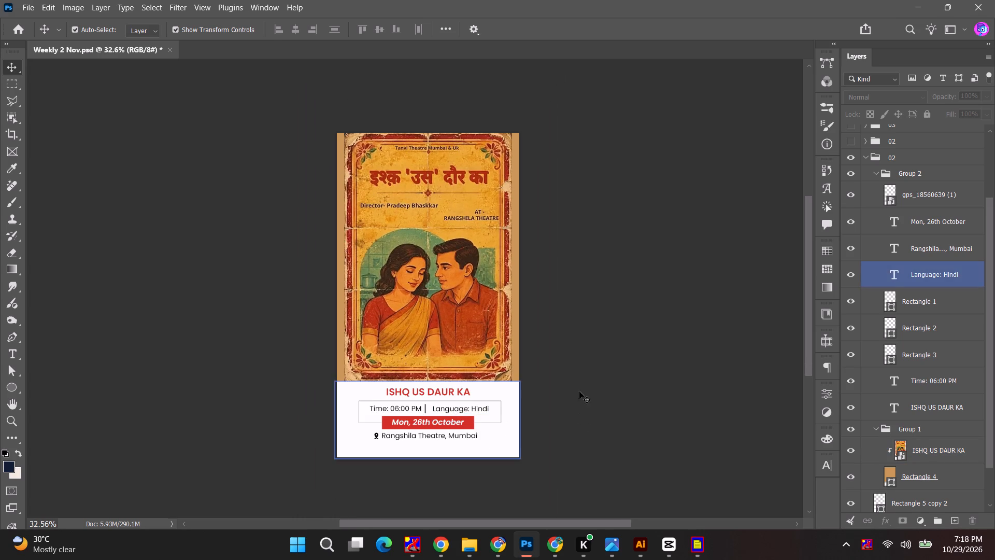
{"action": "left_click", "coordinate": [608, 381]}
{"action": "key", "text": "alt+Tab"}
{"action": "key", "text": "alt+Tab"}
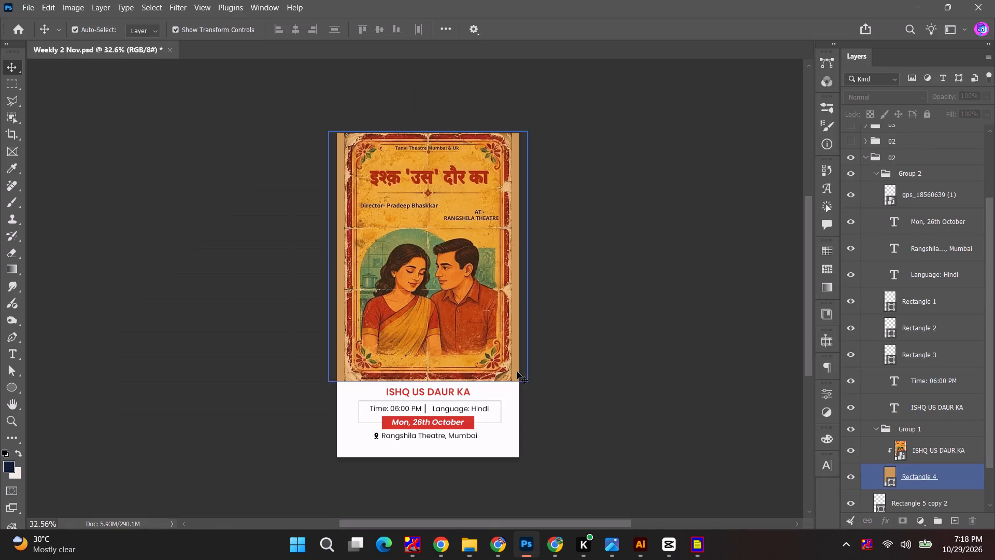
{"action": "key", "text": "alt+Tab"}
{"action": "key", "text": "alt+Tab"}
{"action": "key", "text": "alt+Tab"}
{"action": "key", "text": "alt+Tab"}
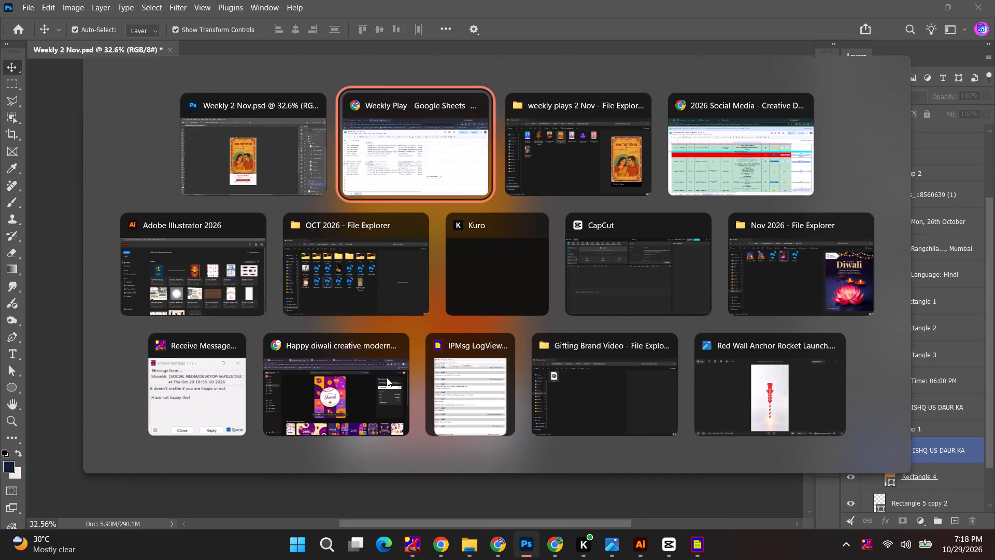
{"action": "left_click", "coordinate": [405, 171], "text": "alt"}
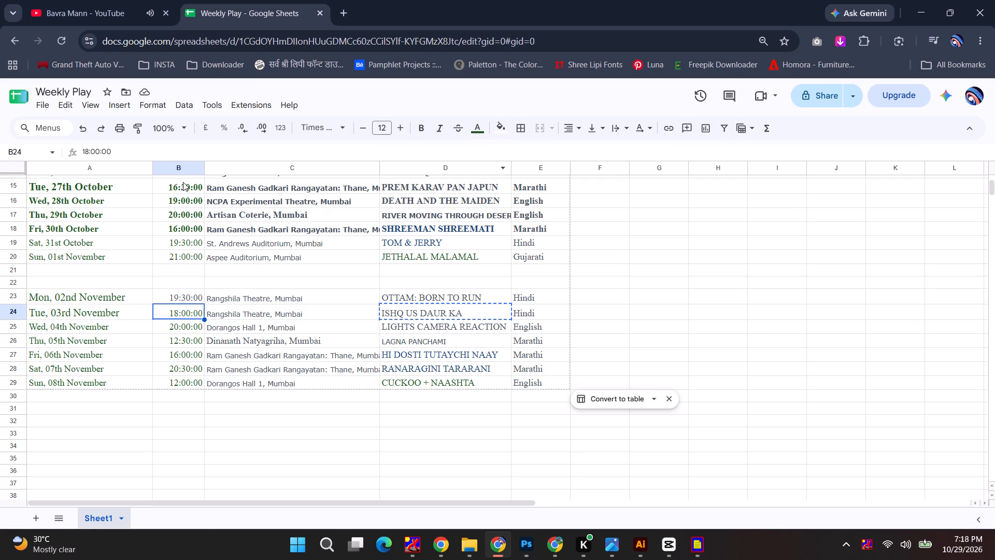
{"action": "key", "text": "alt+Tab"}
{"action": "left_click", "coordinate": [397, 144], "text": "alt"}
Replace the date on the ISHQ US DAUR KA creative with Tue, 03rd November from the Weekly Play sheet.
{"action": "scroll", "coordinate": [409, 426], "scroll_direction": "up", "scroll_amount": 5, "text": "alt"}
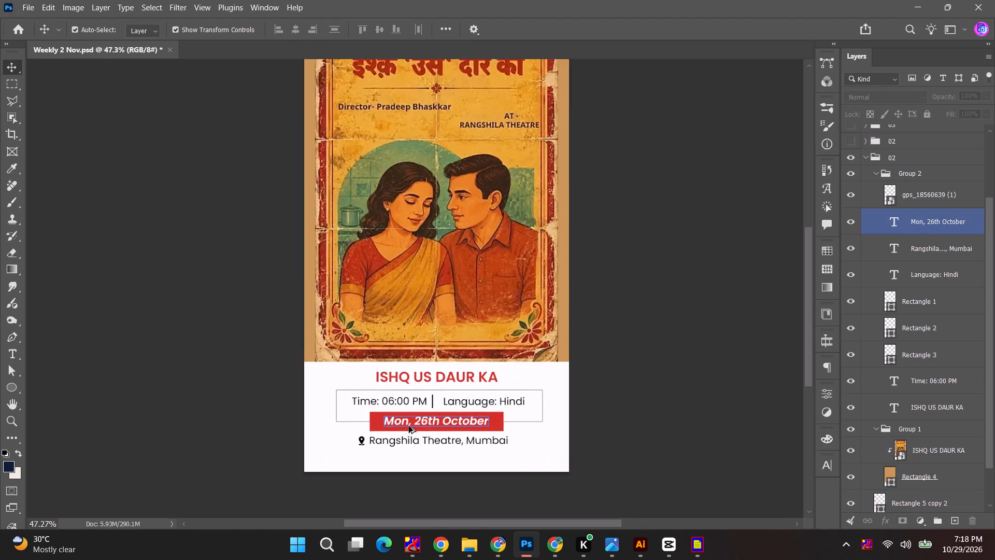
{"action": "scroll", "coordinate": [409, 426], "scroll_direction": "up", "scroll_amount": 3, "text": "alt"}
{"action": "key", "text": "alt+Tab"}
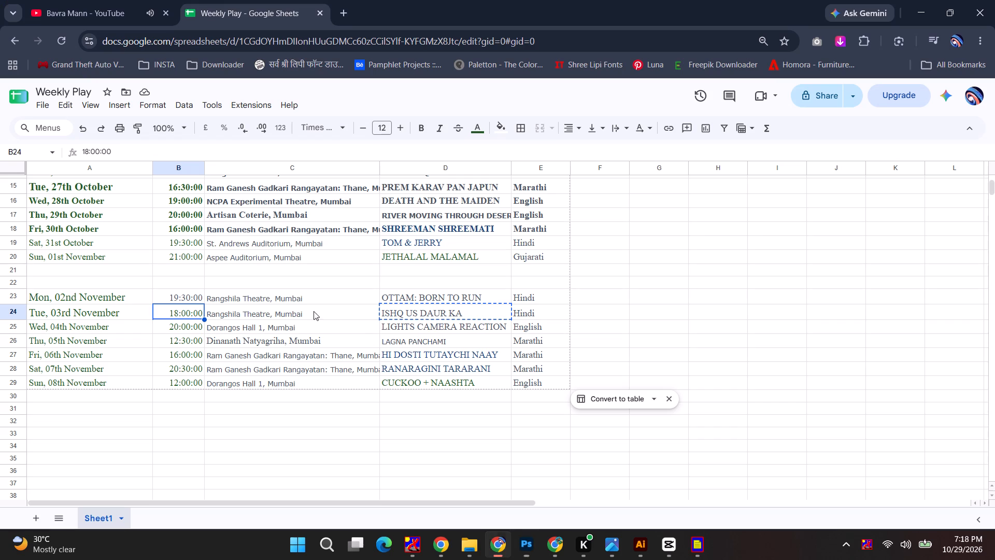
{"action": "double_click", "coordinate": [66, 314]}
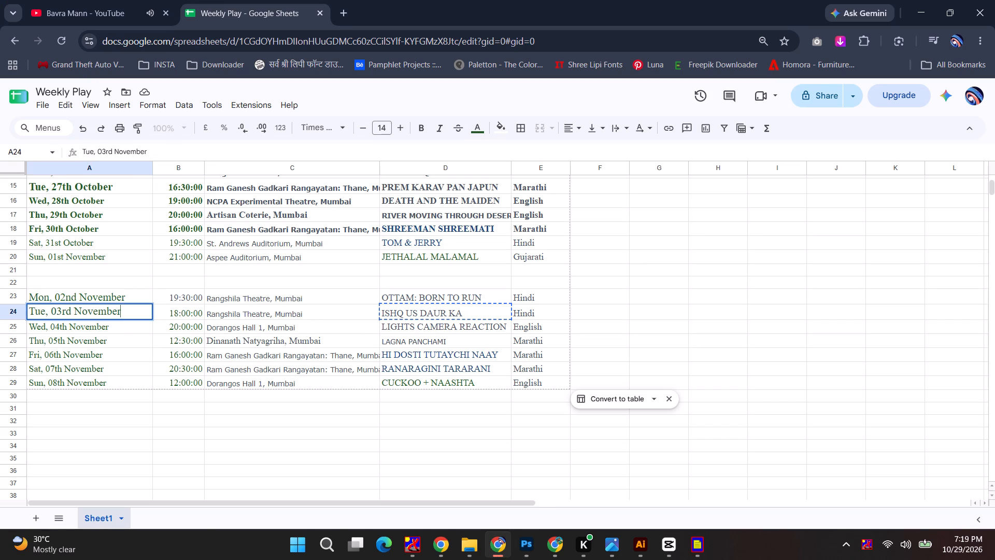
{"action": "key", "text": "ctrl+a"}
{"action": "key", "text": "ctrl+c"}
{"action": "key", "text": "alt+Tab"}
{"action": "double_click", "coordinate": [463, 415]}
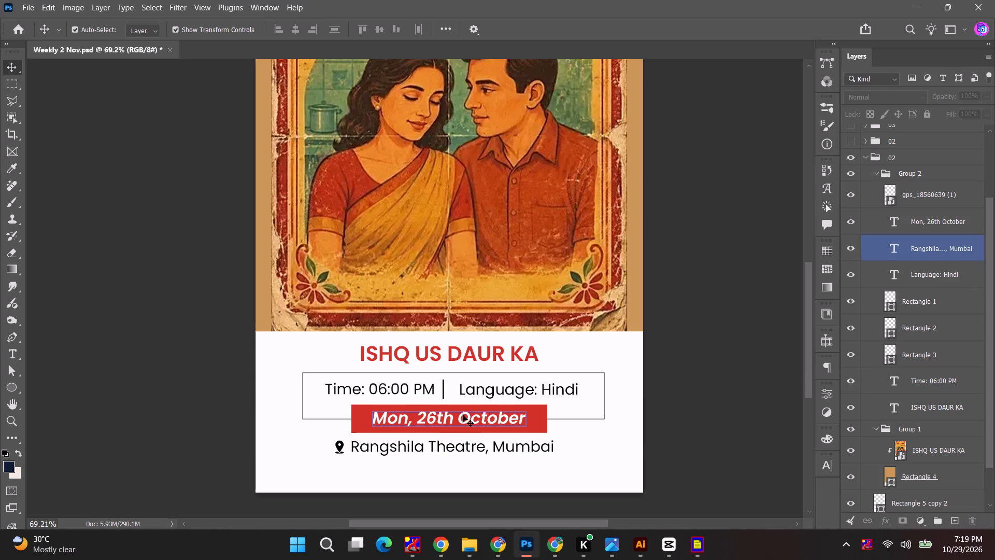
{"action": "key", "text": "ctrl+v"}
{"action": "key", "text": "Escape"}
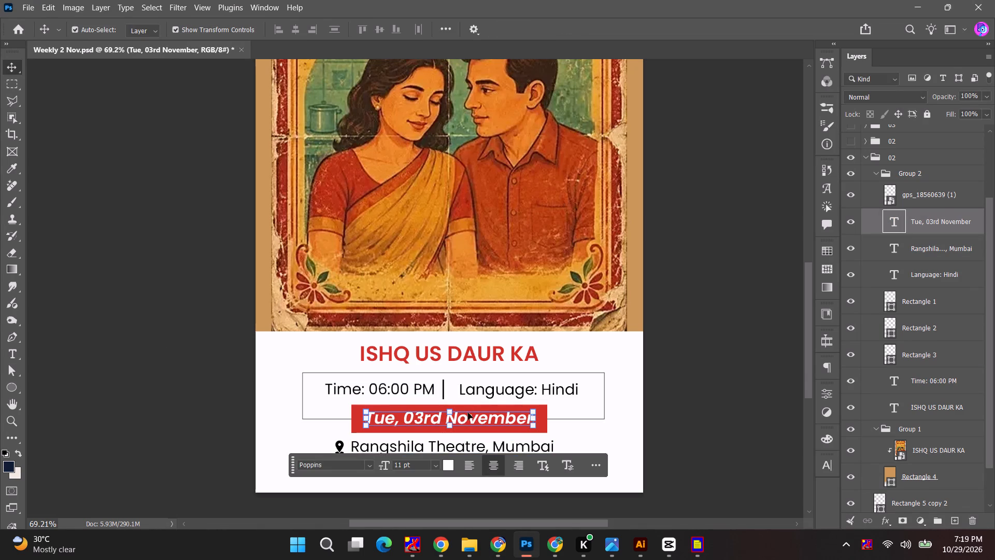
{"action": "left_click", "coordinate": [866, 157]}
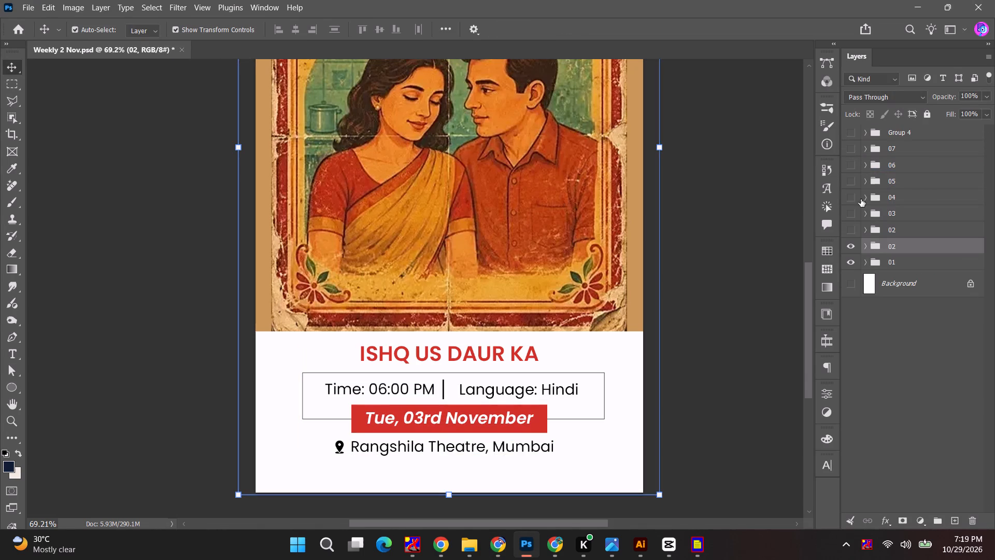
Hide the ISHQ US DAUR KA group and replace the OTTAM: BORN TO RUN date with Mon, 02nd November from the sheet.
{"action": "left_click", "coordinate": [850, 249]}
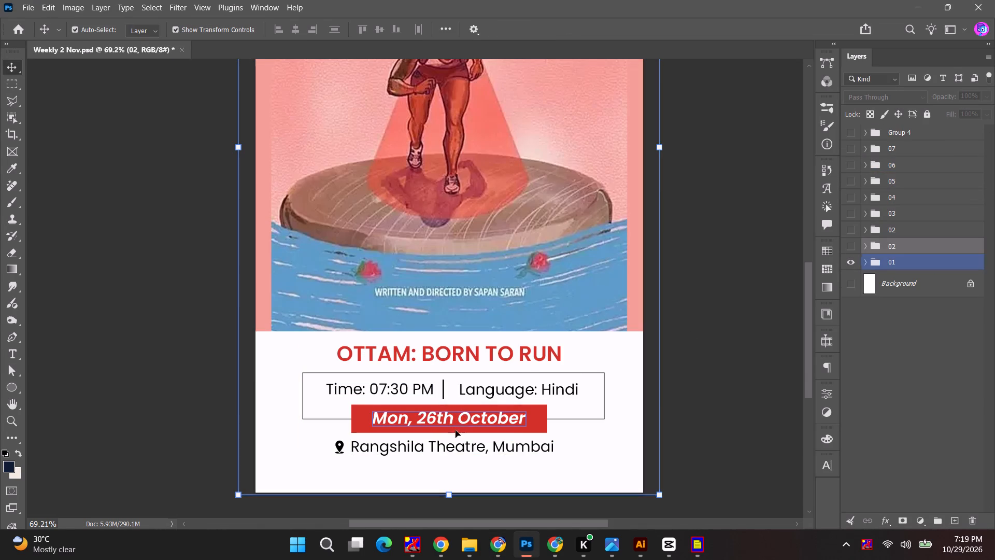
{"action": "left_click", "coordinate": [455, 427]}
{"action": "left_click", "coordinate": [456, 424]}
{"action": "key", "text": "alt+Tab"}
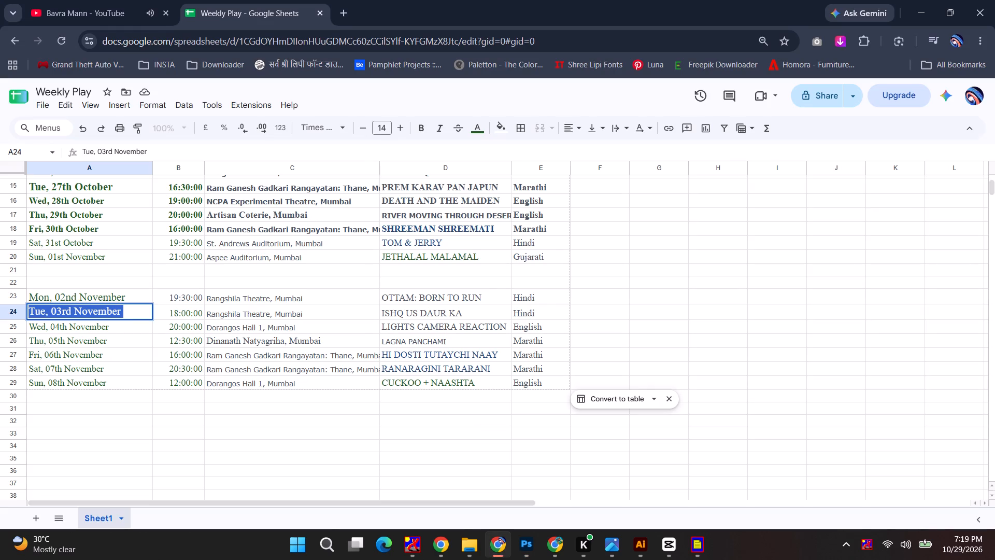
{"action": "left_click", "coordinate": [77, 301]}
{"action": "key", "text": "ctrl+c"}
{"action": "key", "text": "alt+Tab"}
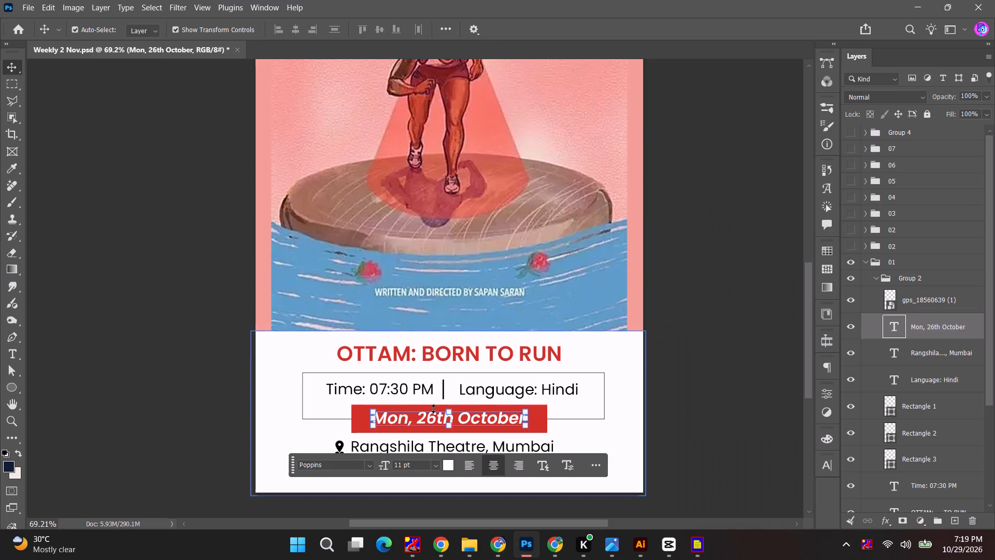
{"action": "double_click", "coordinate": [433, 421]}
{"action": "key", "text": "ctrl+v"}
{"action": "key", "text": "Escape"}
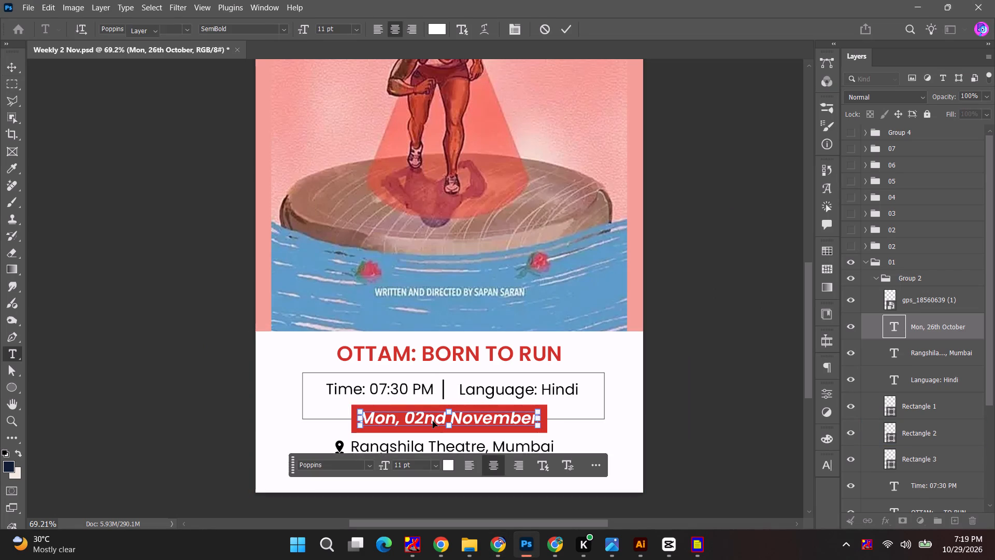
{"action": "left_click", "coordinate": [727, 377]}
{"action": "left_click", "coordinate": [869, 263]}
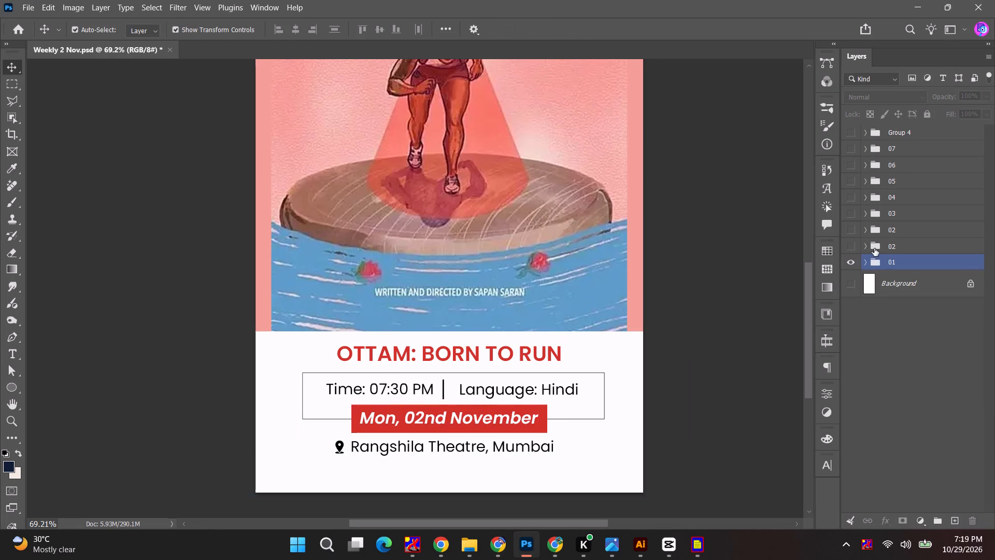
Bold the 02nd and 03rd November rows in the Weekly Play sheet.
{"action": "key", "text": "alt+Tab"}
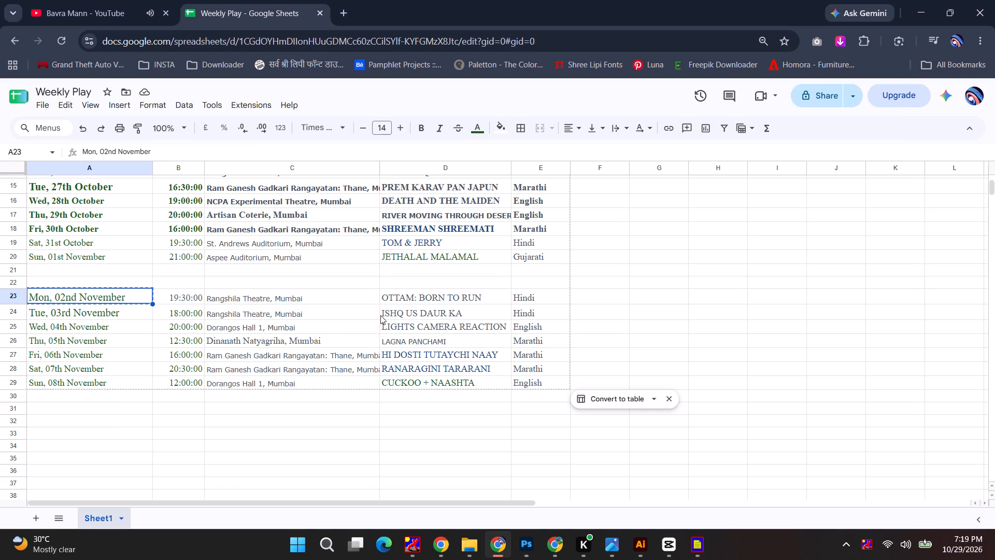
{"action": "left_click", "coordinate": [322, 291]}
{"action": "left_click", "coordinate": [316, 315], "text": "shift"}
{"action": "key", "text": "shift+space"}
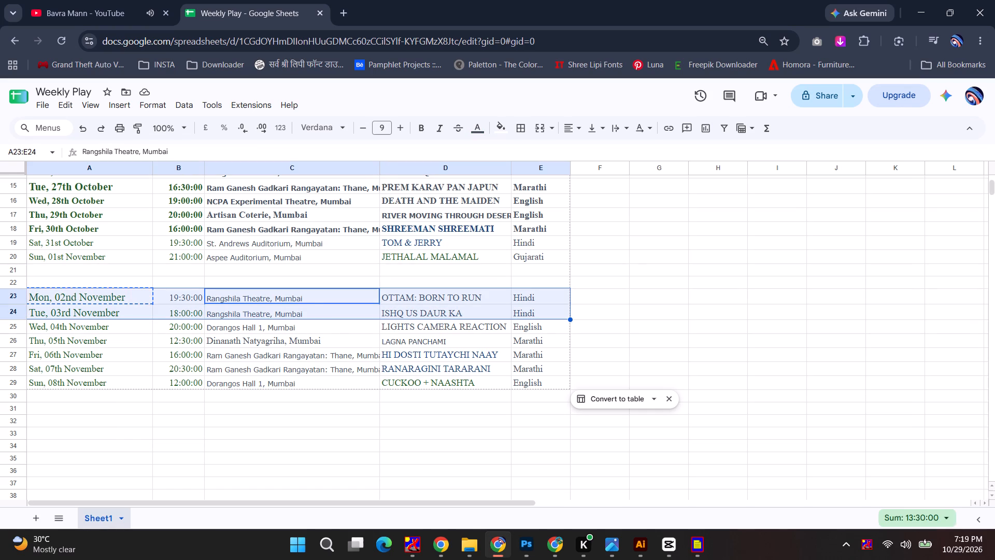
{"action": "key", "text": "ctrl+b"}
{"action": "left_click", "coordinate": [326, 335]}
{"action": "left_click", "coordinate": [330, 326]}
Show the ISHQ US DAUR KA group again and rename the PREM KARAV PAN JAPUN group above it as 05.
{"action": "key", "text": "alt+Tab"}
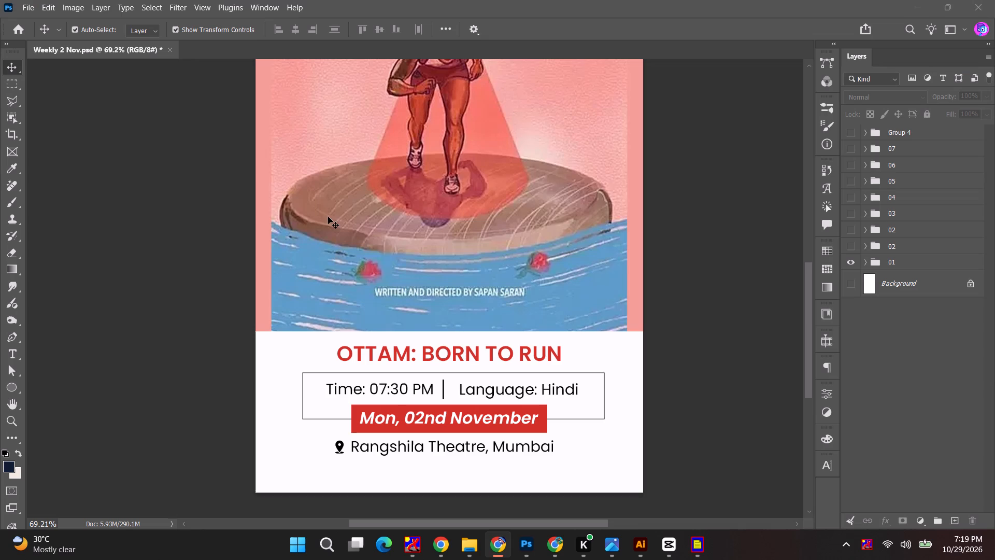
{"action": "left_click", "coordinate": [852, 245]}
{"action": "left_click", "coordinate": [852, 231]}
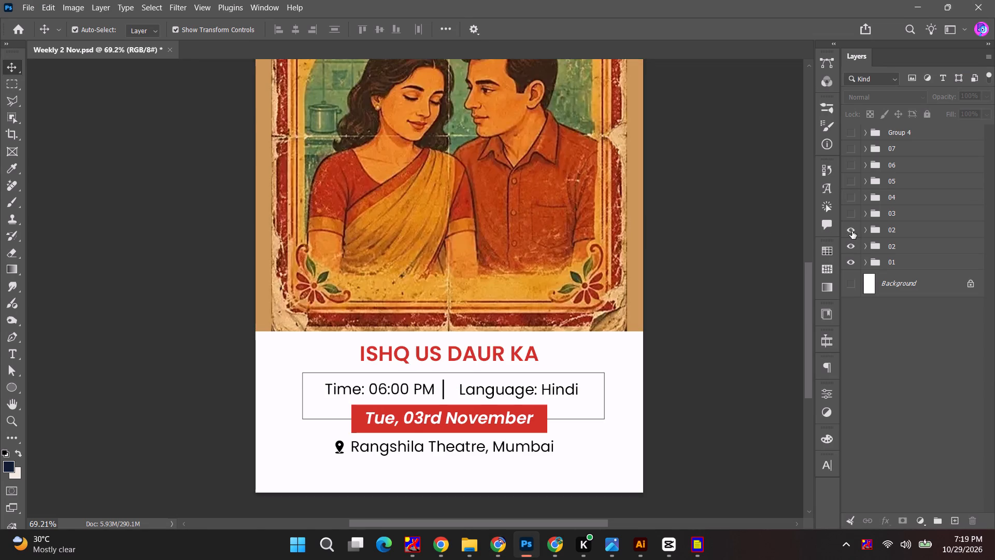
{"action": "key", "text": "alt+Tab"}
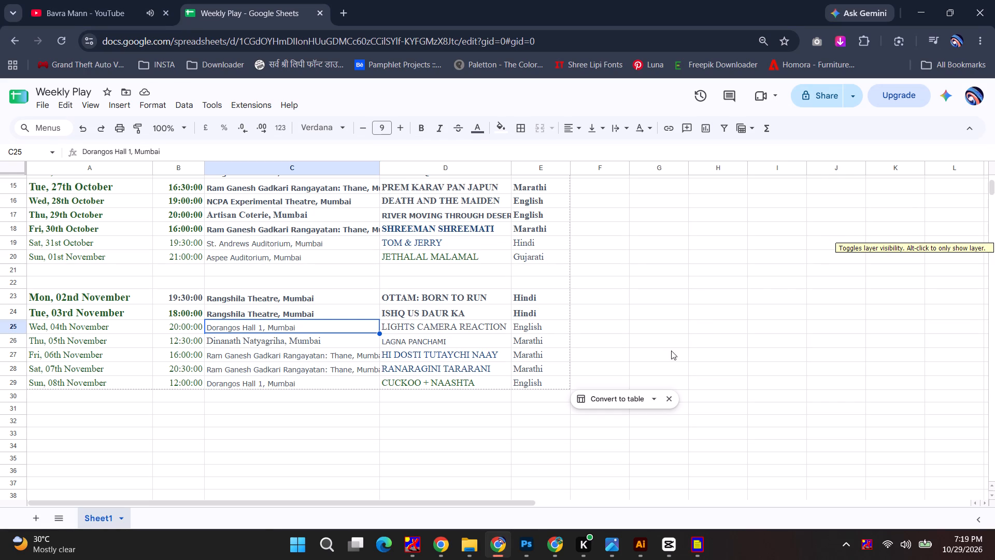
{"action": "key", "text": "alt+Tab"}
{"action": "left_click", "coordinate": [890, 231]}
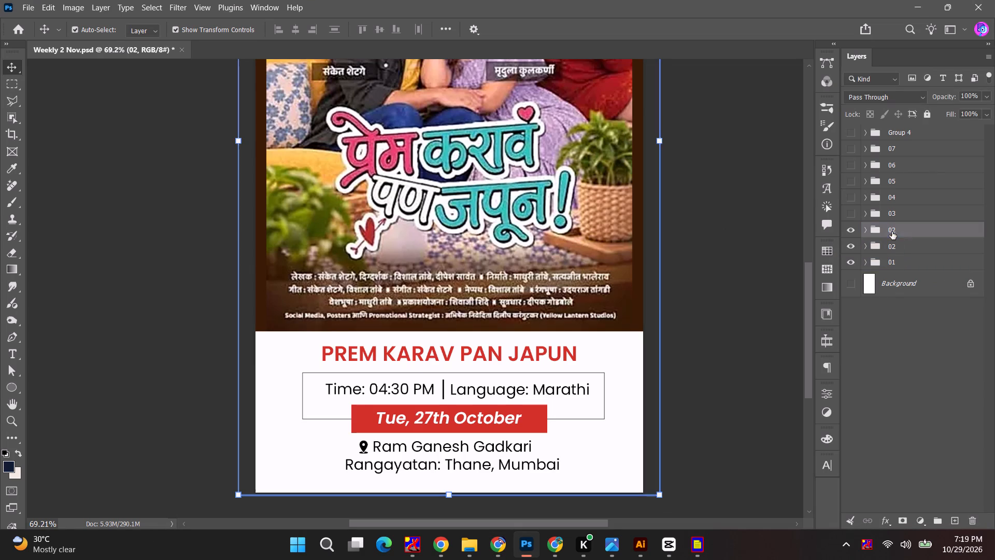
{"action": "key", "text": "alt+Tab"}
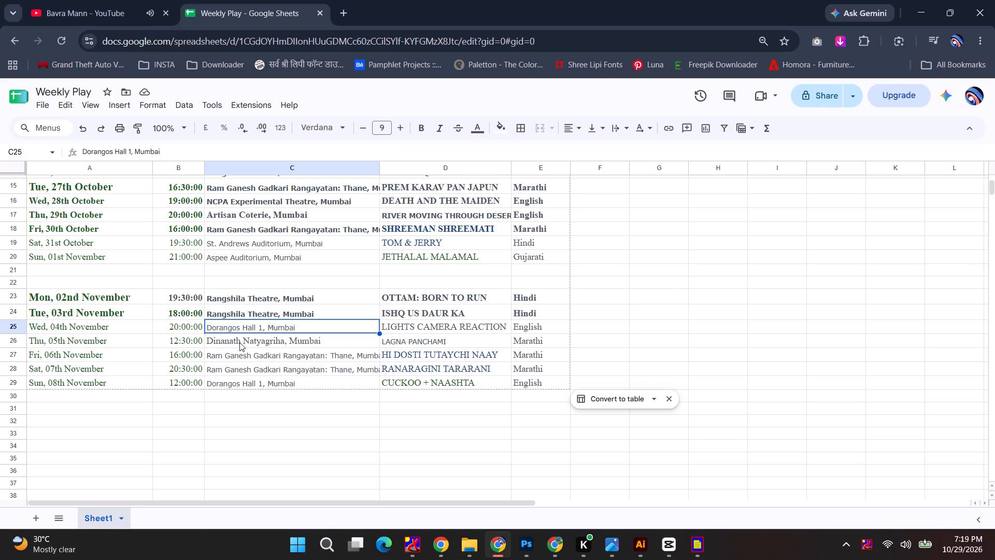
{"action": "key", "text": "alt+Tab"}
{"action": "double_click", "coordinate": [891, 231]}
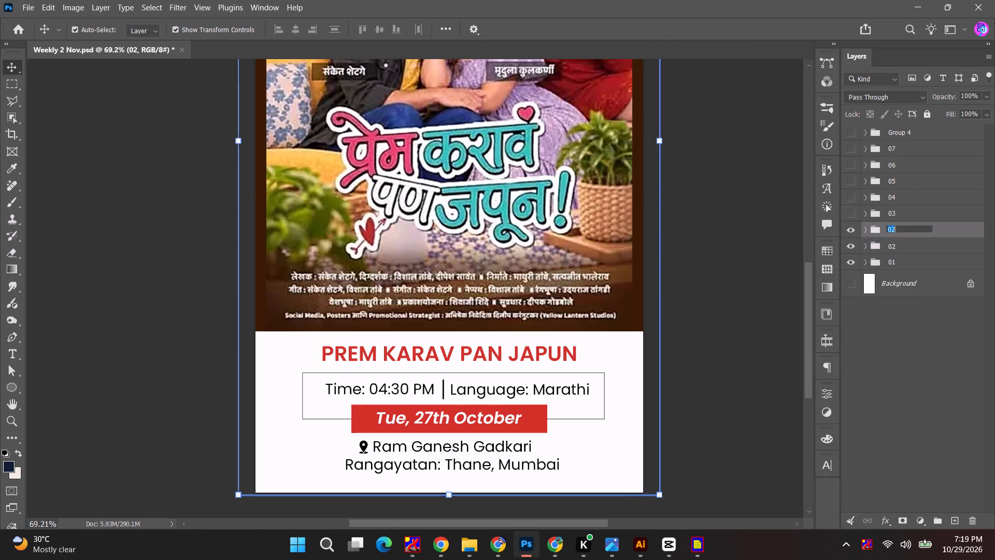
{"action": "type", "text": "05"}
{"action": "key", "text": "Return"}
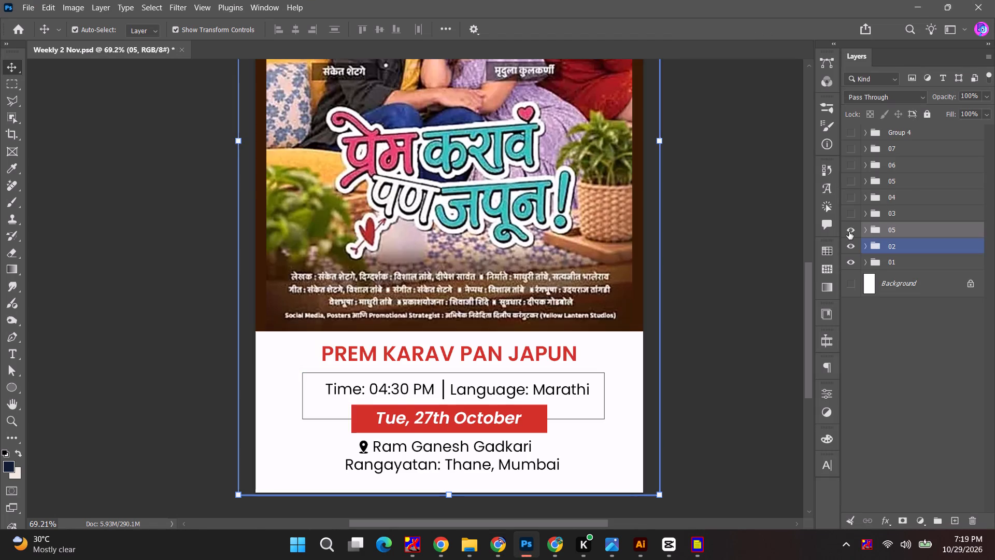
Hide the PREM KARAV PAN JAPUN group and move it between group 04 and the other 05 group.
{"action": "left_click", "coordinate": [849, 232]}
{"action": "left_click_drag", "start_coordinate": [932, 227], "coordinate": [933, 190]}
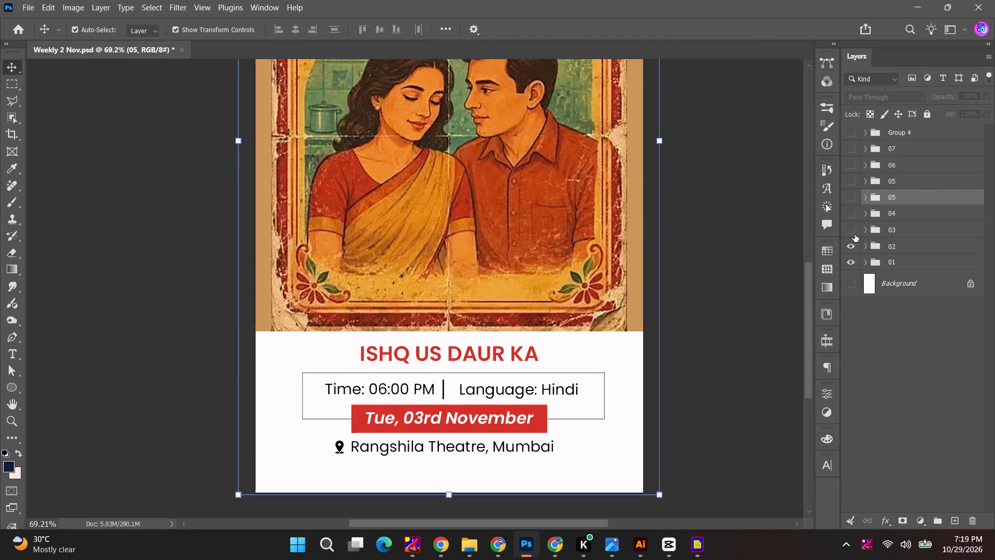
Show group 03, the DEATH AND THE MAIDEN layout, above the two finished creatives.
{"action": "left_click", "coordinate": [852, 233]}
{"action": "key", "text": "alt+Tab"}
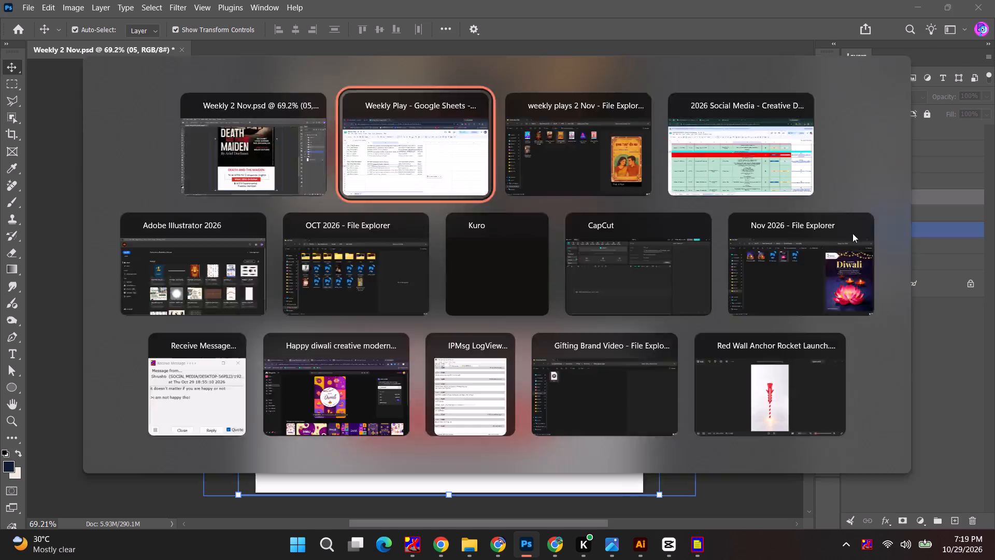
{"action": "key", "text": "alt+Tab"}
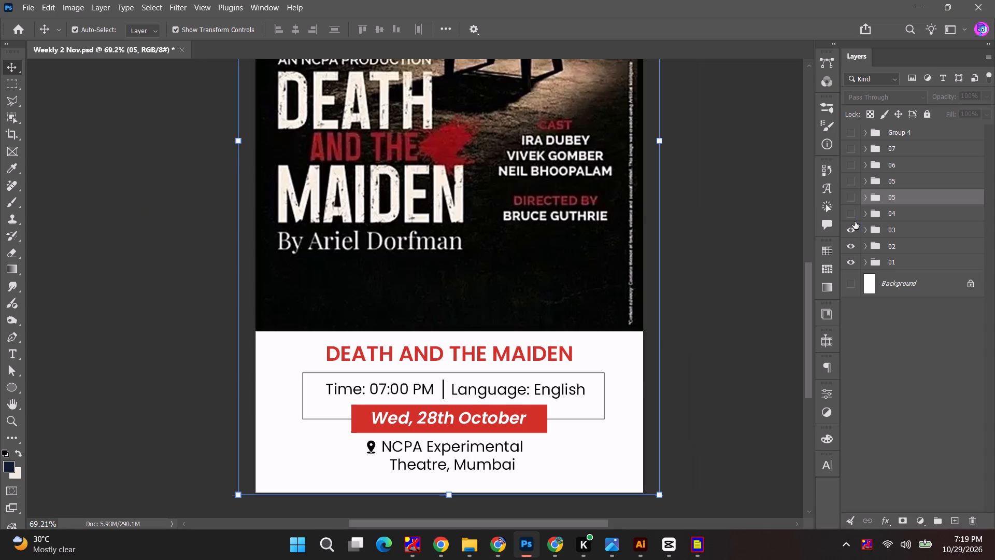
{"action": "left_click", "coordinate": [850, 229]}
{"action": "left_click", "coordinate": [850, 232]}
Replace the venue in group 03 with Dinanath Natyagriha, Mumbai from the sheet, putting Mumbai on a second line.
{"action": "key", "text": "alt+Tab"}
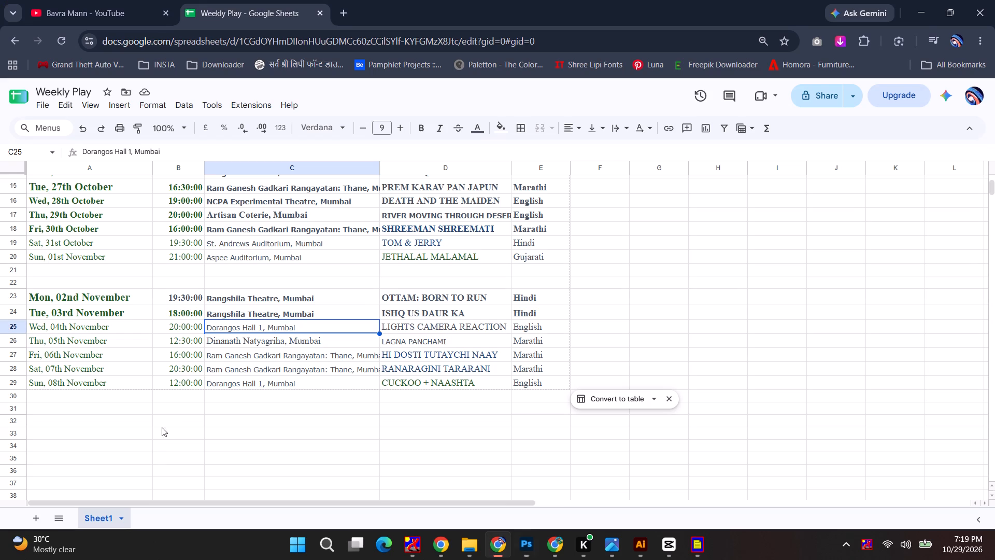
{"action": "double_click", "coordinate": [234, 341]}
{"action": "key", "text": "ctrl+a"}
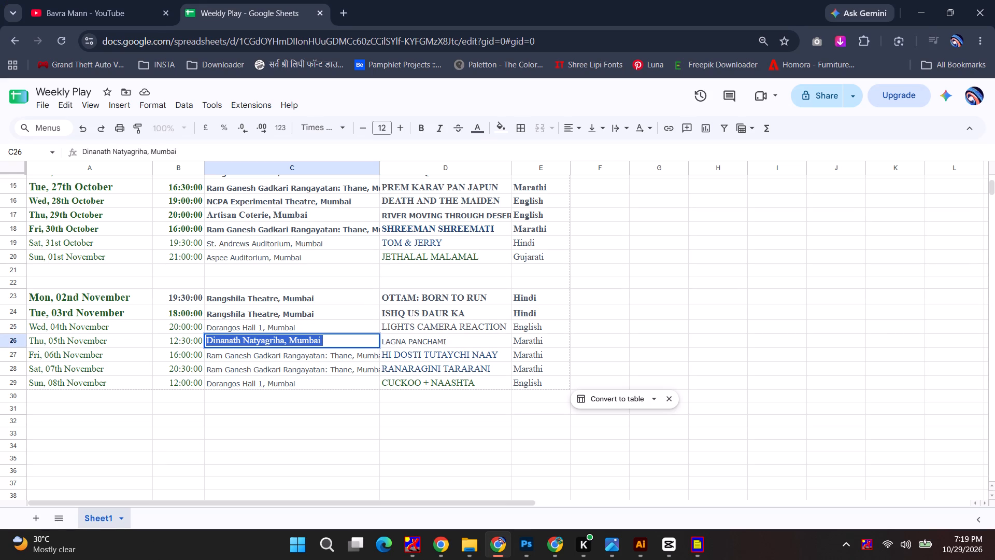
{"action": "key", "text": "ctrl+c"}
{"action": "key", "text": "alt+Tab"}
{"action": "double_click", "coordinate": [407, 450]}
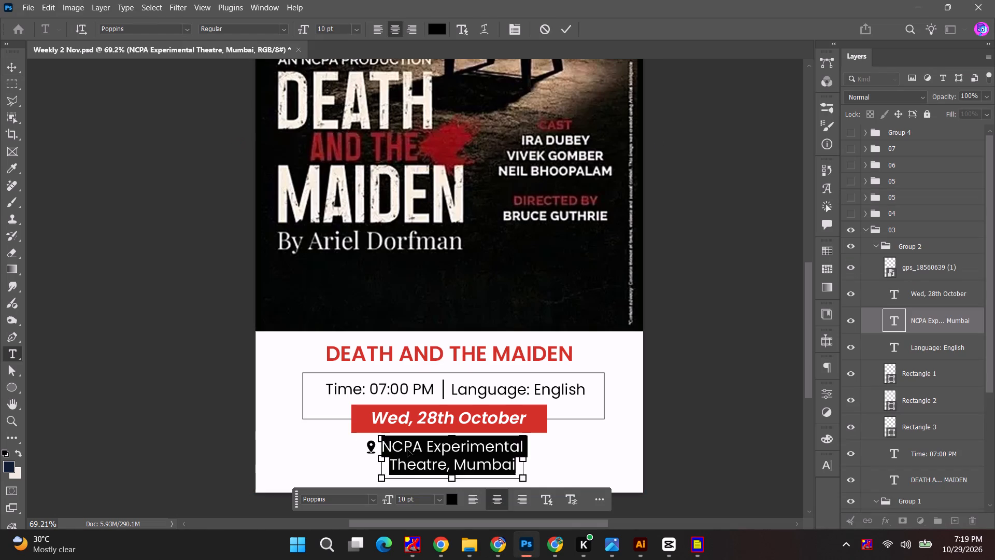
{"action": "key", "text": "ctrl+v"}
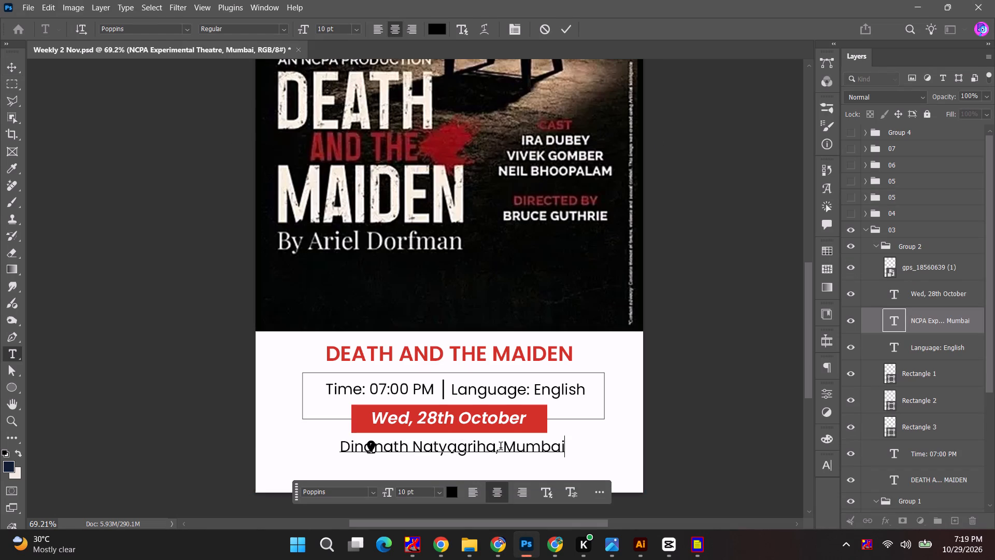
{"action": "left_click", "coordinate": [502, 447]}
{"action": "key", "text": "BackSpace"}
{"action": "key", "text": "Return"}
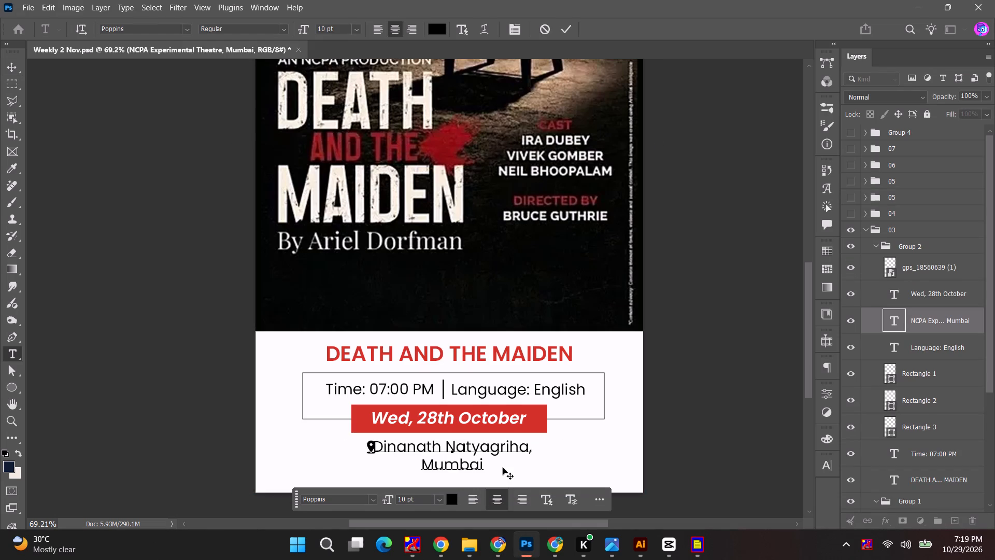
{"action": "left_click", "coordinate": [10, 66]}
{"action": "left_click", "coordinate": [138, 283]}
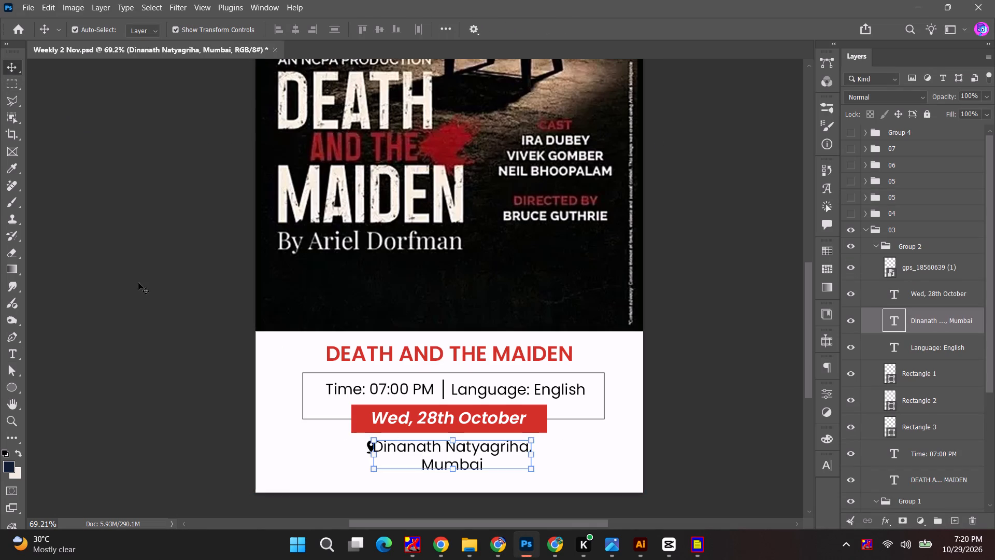
Move the location pin in group 03 slightly left so it clears the start of the venue text.
{"action": "scroll", "coordinate": [384, 478], "scroll_direction": "up", "scroll_amount": 8, "text": "alt"}
{"action": "left_click_drag", "start_coordinate": [361, 423], "coordinate": [360, 423]}
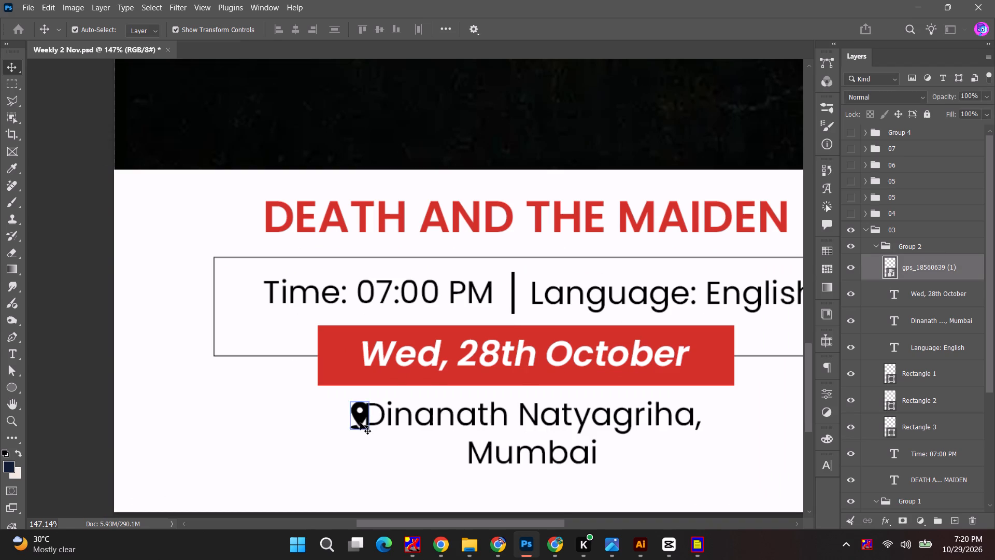
{"action": "left_click_drag", "start_coordinate": [360, 423], "coordinate": [347, 423]}
{"action": "scroll", "coordinate": [348, 425], "scroll_direction": "down", "scroll_amount": 5, "text": "alt"}
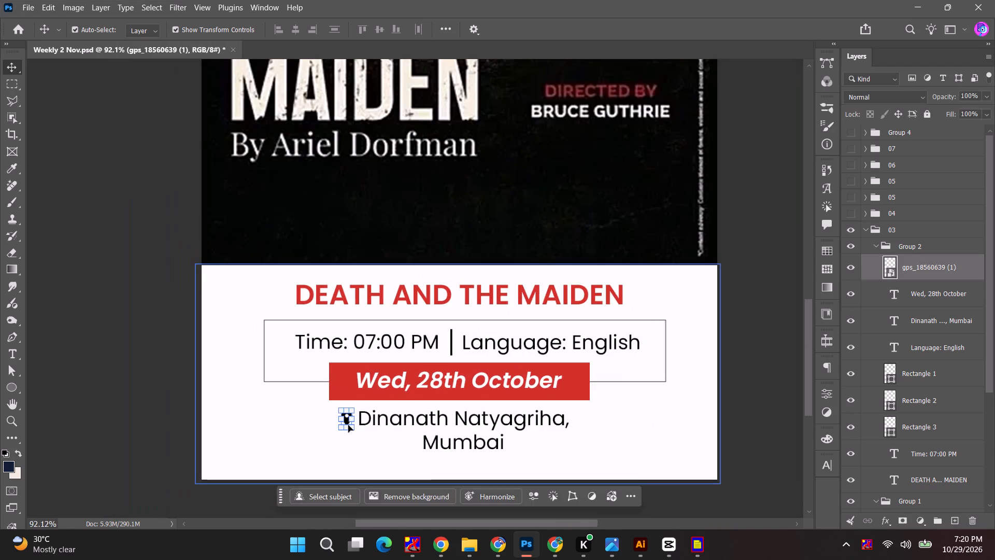
Replace the venue in group 03 with Dorangos Hall 1, Mumbai from the sheet, keeping it on one line.
{"action": "key", "text": "alt+Tab"}
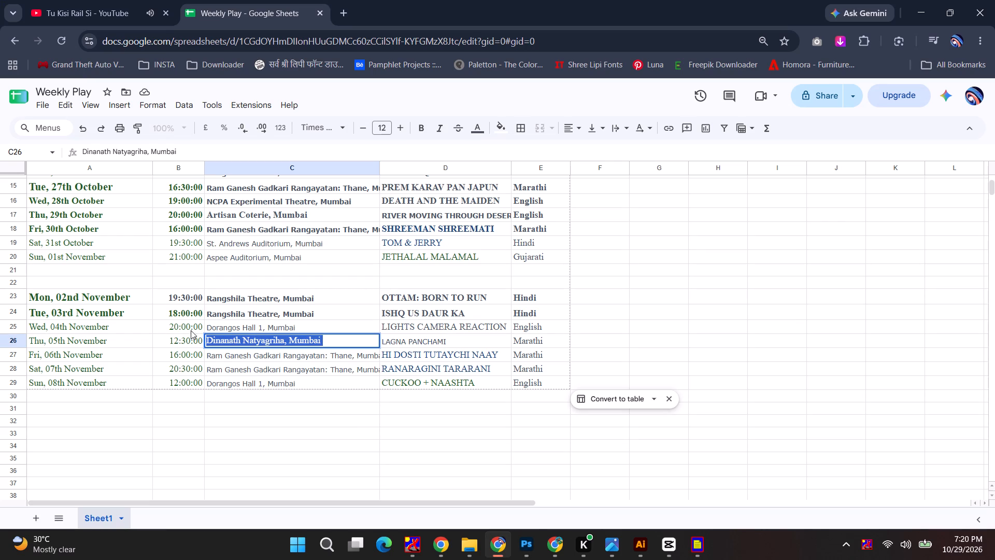
{"action": "left_click", "coordinate": [309, 326]}
{"action": "key", "text": "ctrl+c"}
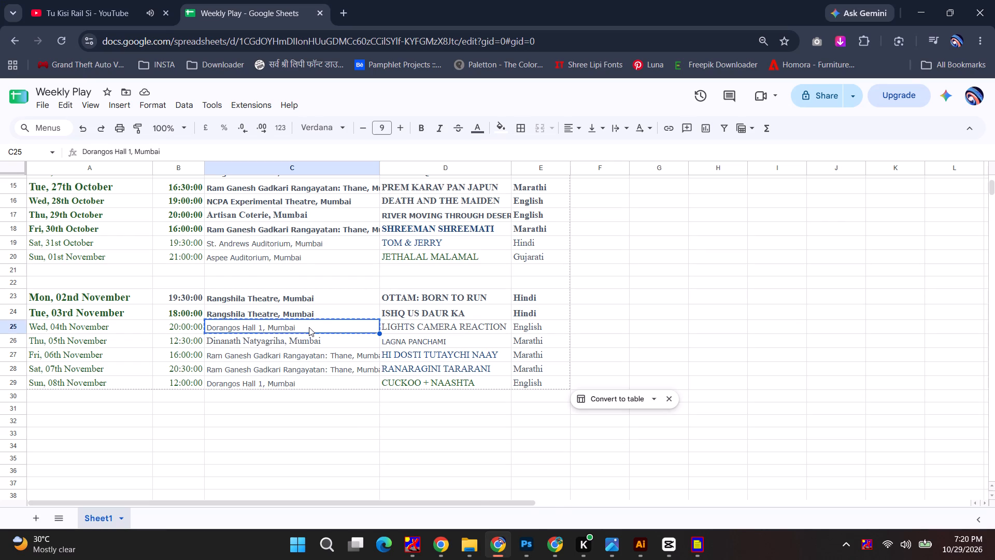
{"action": "key", "text": "alt+Tab"}
{"action": "double_click", "coordinate": [488, 419]}
{"action": "key", "text": "ctrl+v"}
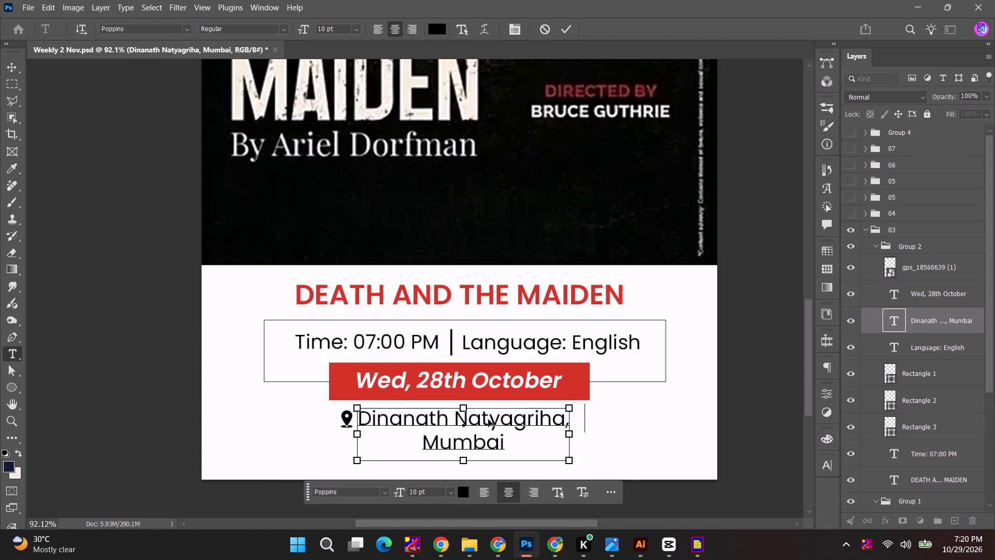
{"action": "left_click", "coordinate": [501, 417]}
{"action": "key", "text": "BackSpace"}
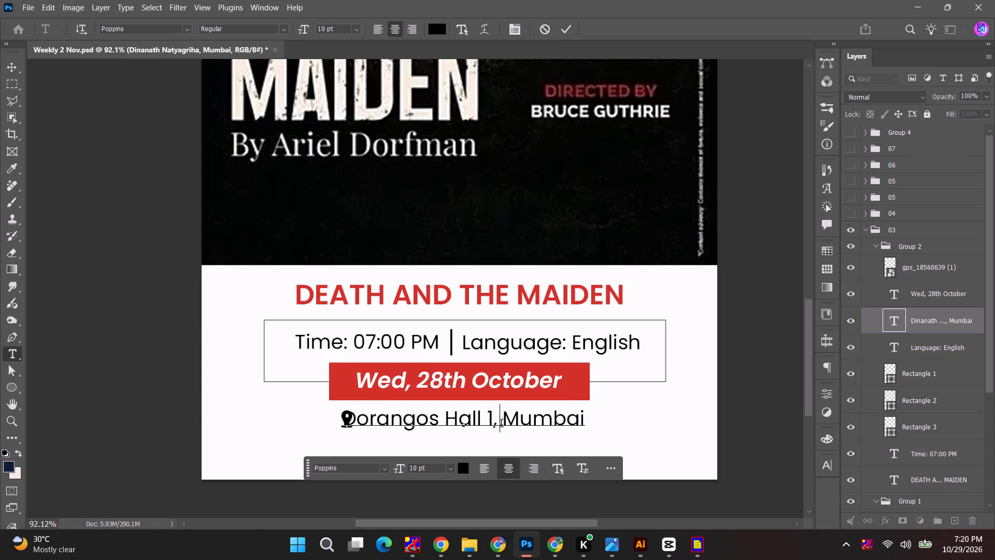
{"action": "key", "text": "space"}
{"action": "key", "text": "Escape"}
Move the location pin in group 03 left so it clears the start of the Dorangos Hall venue text.
{"action": "left_click", "coordinate": [767, 379]}
{"action": "scroll", "coordinate": [371, 432], "scroll_direction": "up", "scroll_amount": 9, "text": "alt"}
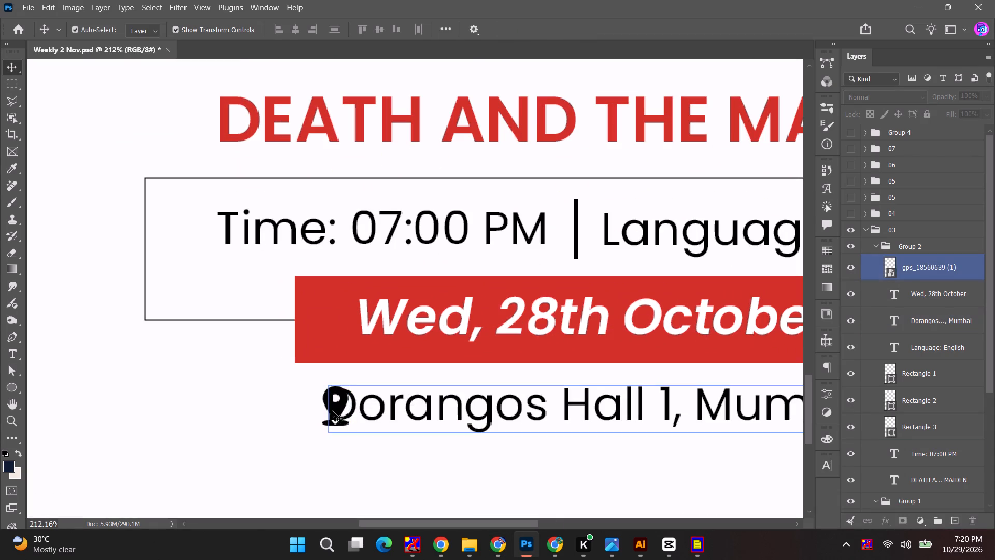
{"action": "left_click", "coordinate": [332, 410]}
{"action": "left_click_drag", "start_coordinate": [333, 411], "coordinate": [291, 411]}
{"action": "scroll", "coordinate": [293, 413], "scroll_direction": "down", "scroll_amount": 10, "text": "alt"}
Replace the date in group 03's red banner with Wed, 04th November from the sheet.
{"action": "key", "text": "alt+Tab"}
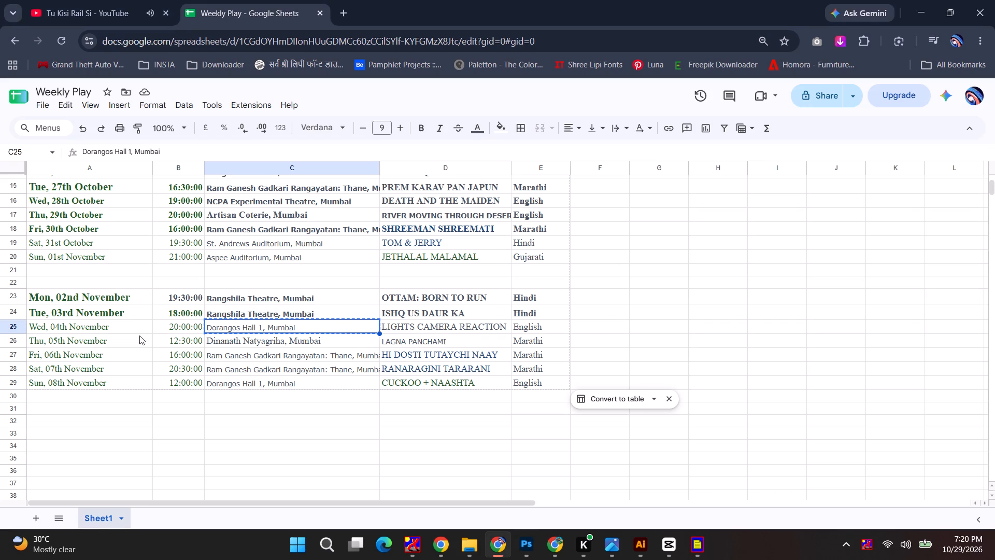
{"action": "left_click", "coordinate": [109, 324]}
{"action": "key", "text": "ctrl+c"}
{"action": "key", "text": "alt+Tab"}
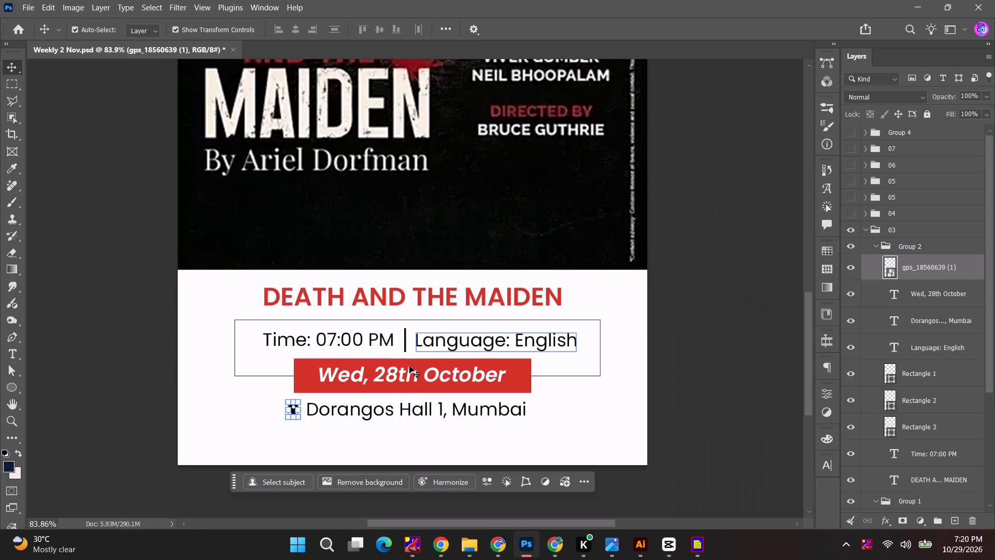
{"action": "double_click", "coordinate": [409, 371]}
{"action": "double_click", "coordinate": [408, 379]}
{"action": "double_click", "coordinate": [428, 376]}
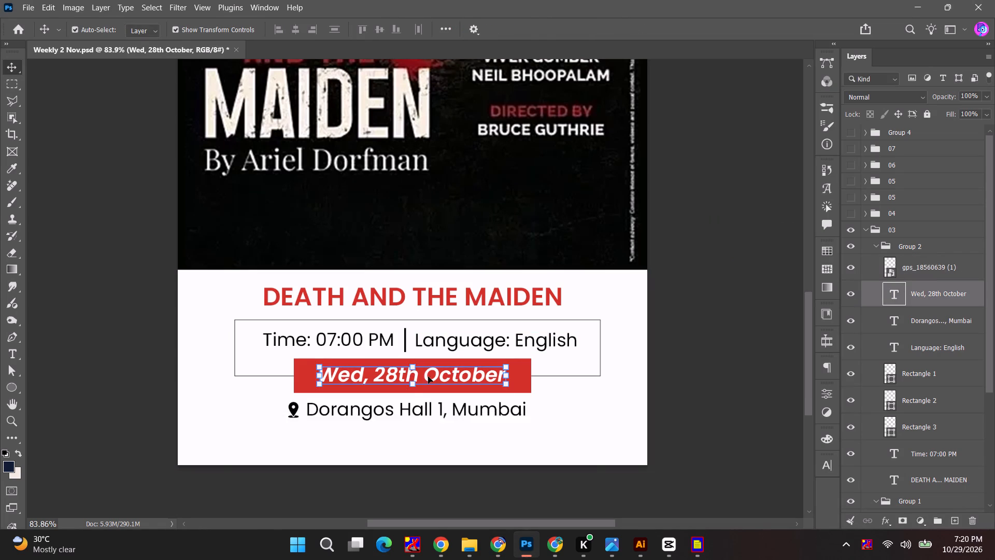
{"action": "key", "text": "ctrl+v"}
{"action": "key", "text": "Escape"}
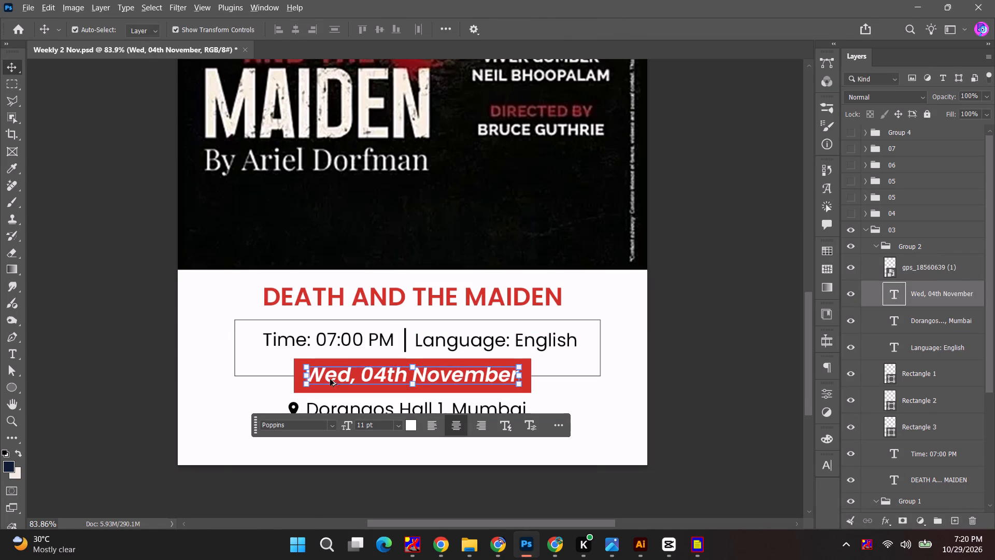
Check the 4 November show time in the sheet and set group 03's time to 08:00 PM.
{"action": "key", "text": "alt+Tab"}
{"action": "left_click", "coordinate": [189, 330]}
{"action": "key", "text": "alt+Tab"}
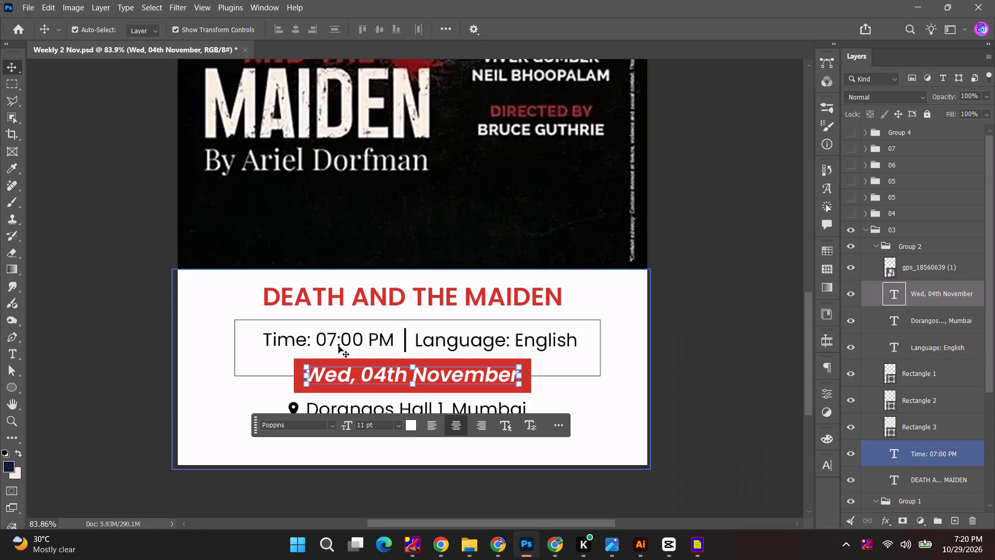
{"action": "scroll", "coordinate": [333, 342], "scroll_direction": "up", "scroll_amount": 5, "text": "alt"}
{"action": "double_click", "coordinate": [333, 342]}
{"action": "left_click", "coordinate": [332, 338]}
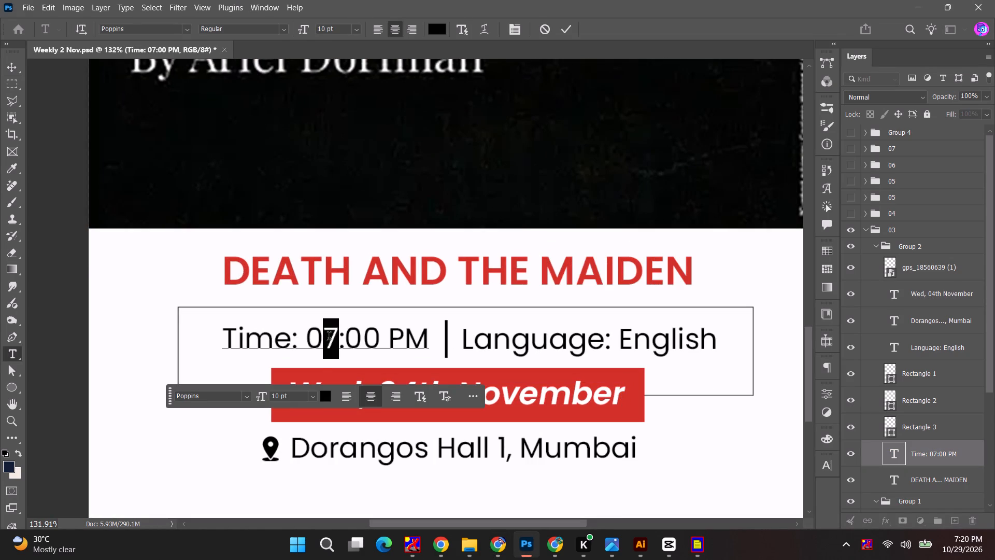
{"action": "left_click", "coordinate": [329, 338]}
{"action": "key", "text": "8"}
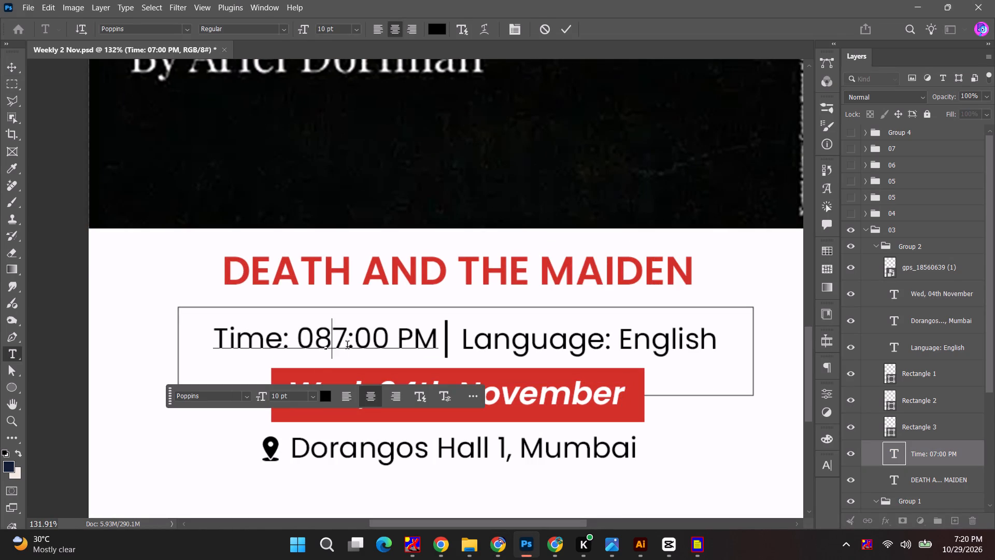
{"action": "key", "text": "Delete"}
{"action": "key", "text": "Escape"}
Check the play's language in the sheet, then replace group 03's red title with LIGHTS CAMERA REACTION.
{"action": "key", "text": "alt+Tab"}
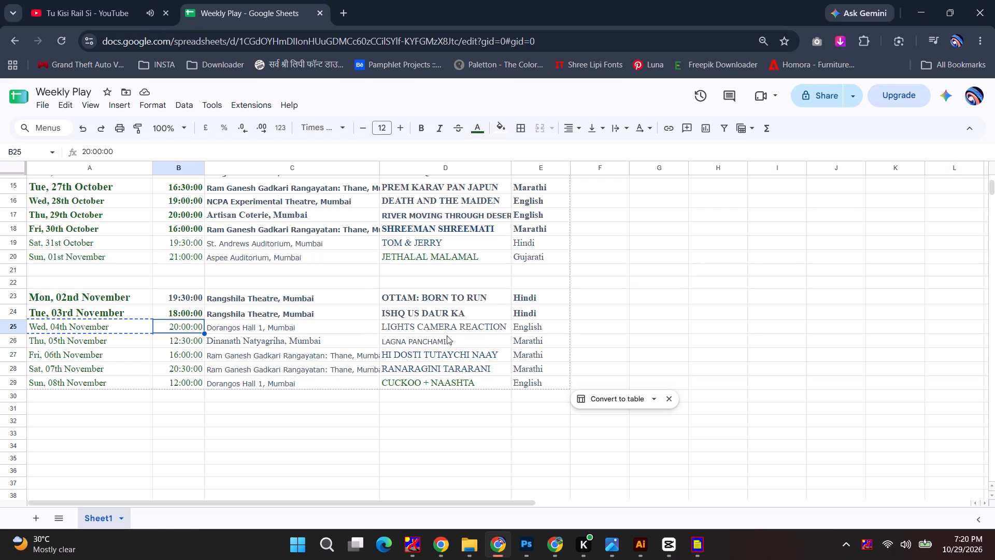
{"action": "left_click", "coordinate": [529, 332]}
{"action": "key", "text": "alt+Tab"}
{"action": "key", "text": "alt+Tab"}
{"action": "key", "text": "alt+Tab"}
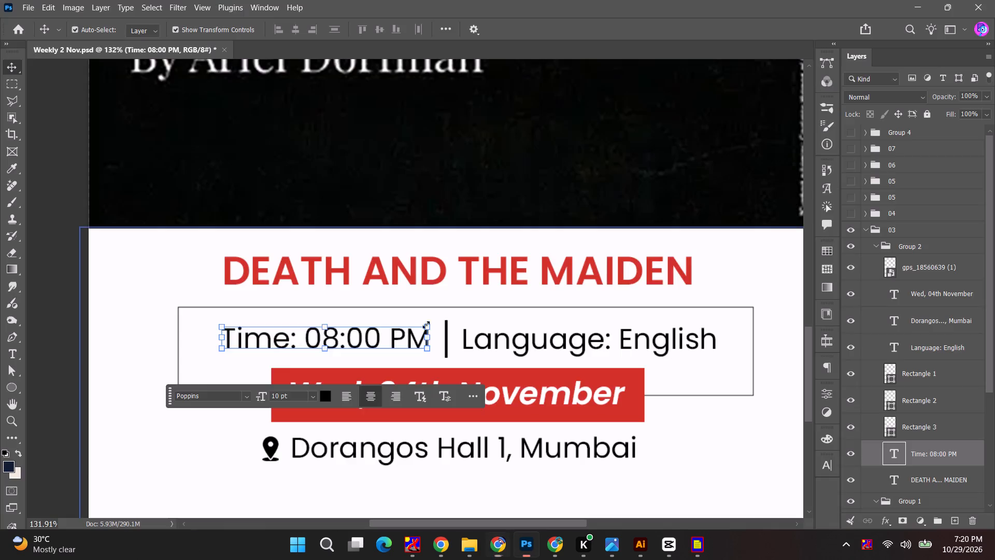
{"action": "key", "text": "alt+Tab"}
{"action": "left_click", "coordinate": [441, 329]}
{"action": "key", "text": "ctrl+c"}
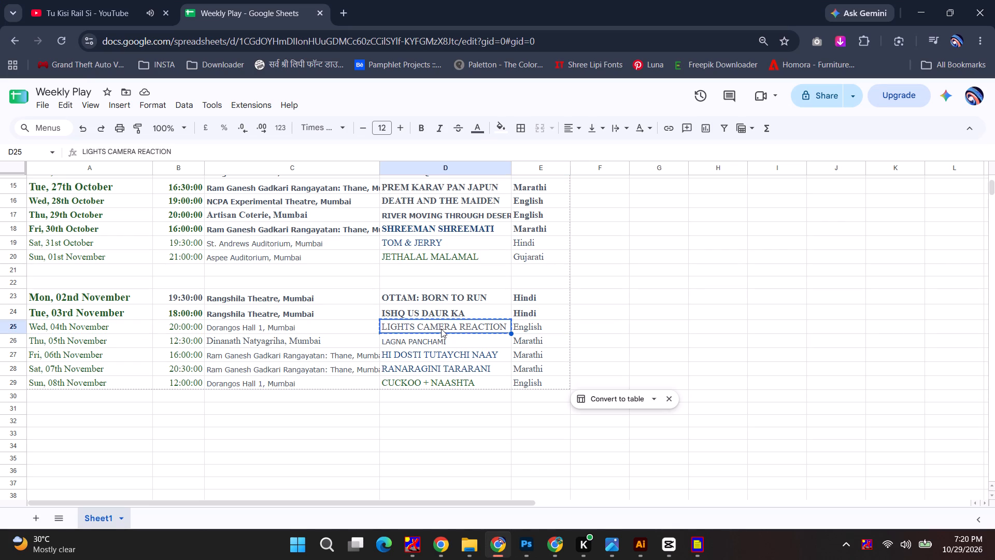
{"action": "key", "text": "alt+Tab"}
{"action": "double_click", "coordinate": [479, 275]}
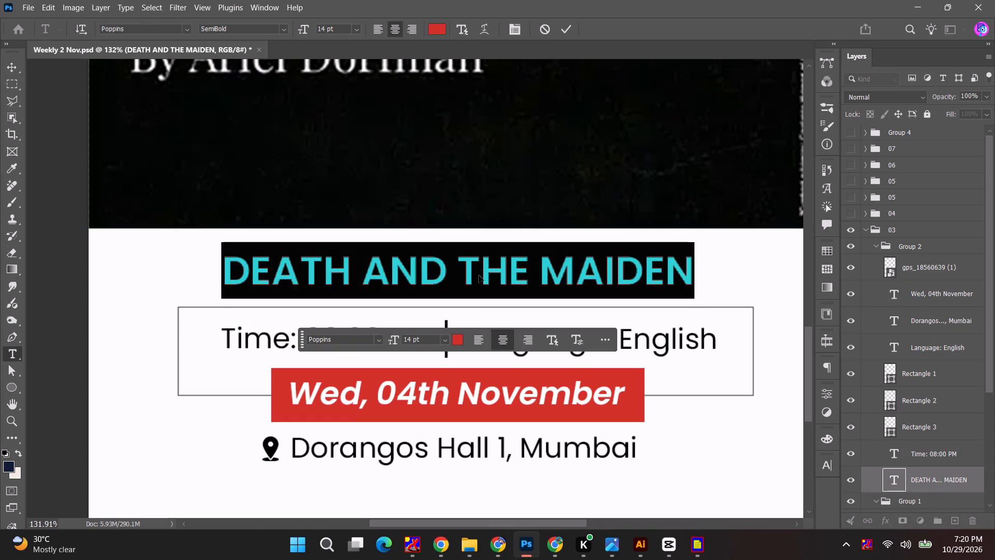
{"action": "key", "text": "ctrl+v"}
{"action": "key", "text": "Escape"}
Place the Lights Camera Reaction poster from the weekly plays 2 Nov folder onto the Photoshop creative.
{"action": "scroll", "coordinate": [479, 283], "scroll_direction": "down", "scroll_amount": 13, "text": "alt"}
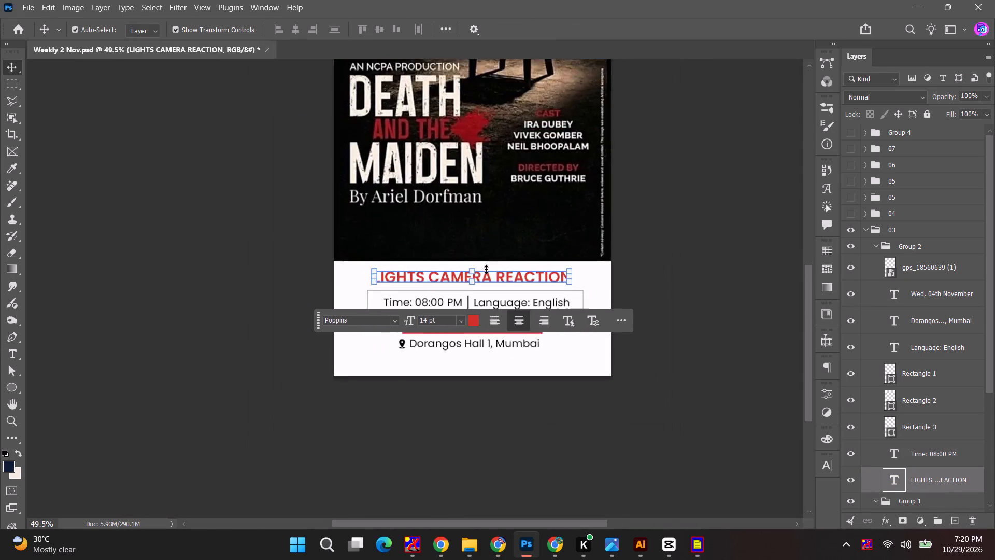
{"action": "scroll", "coordinate": [486, 269], "scroll_direction": "down", "scroll_amount": 7, "text": "alt"}
{"action": "left_click", "coordinate": [709, 244]}
{"action": "key", "text": "space"}
{"action": "left_click_drag", "start_coordinate": [673, 208], "coordinate": [657, 288]}
{"action": "key", "text": "alt+Tab"}
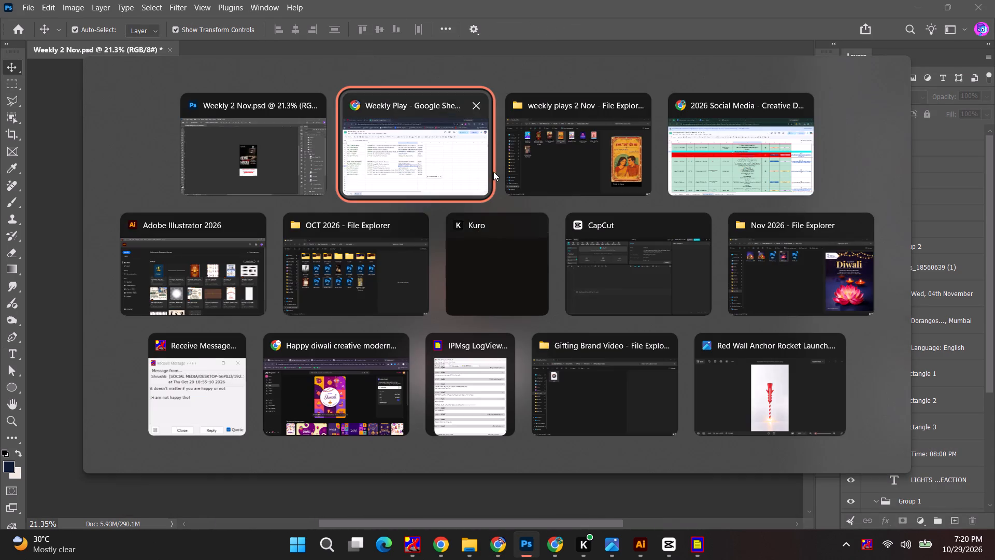
{"action": "left_click", "coordinate": [522, 165], "text": "alt"}
{"action": "left_click", "coordinate": [225, 133]}
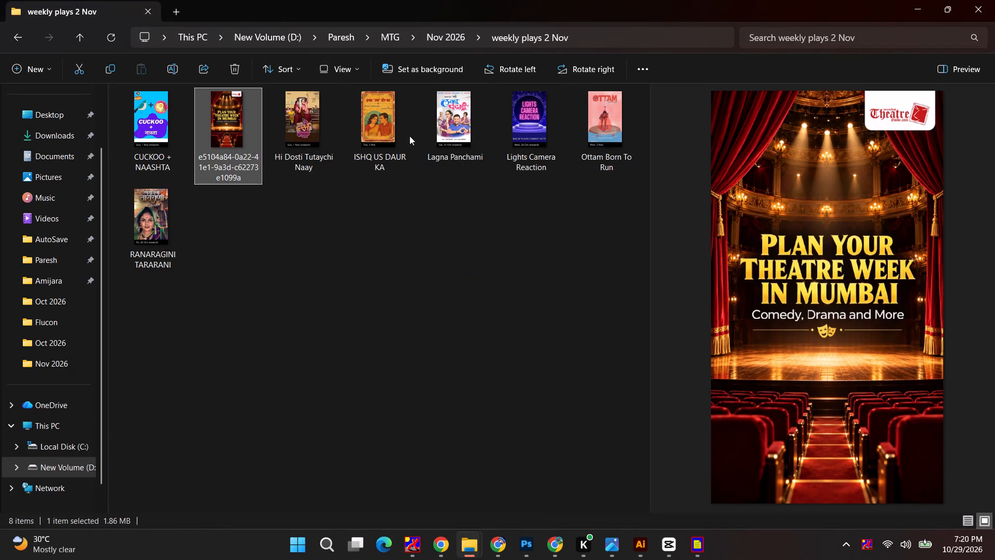
{"action": "left_click", "coordinate": [520, 136]}
{"action": "left_click_drag", "start_coordinate": [546, 134], "coordinate": [522, 197]}
{"action": "key", "text": "alt+Tab"}
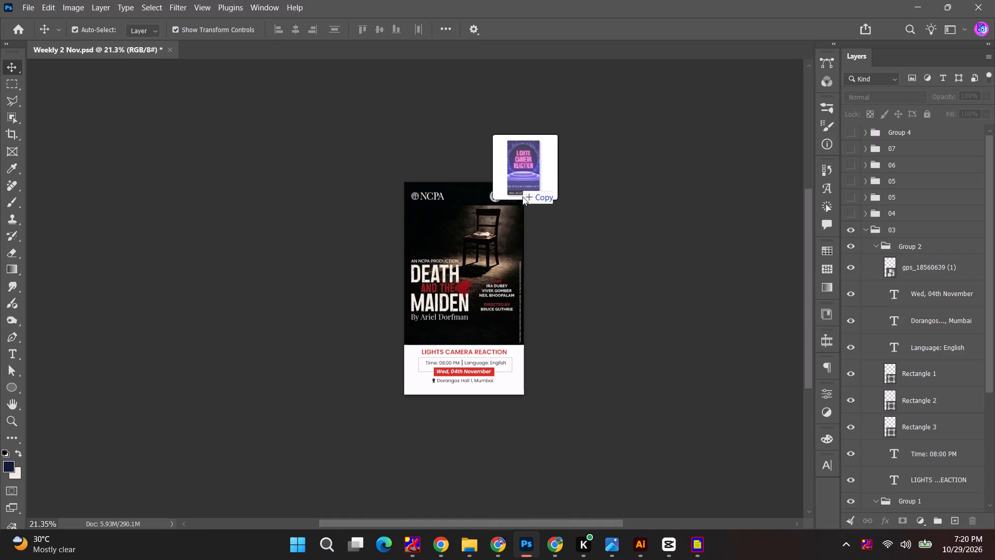
{"action": "left_click_drag", "start_coordinate": [522, 197], "coordinate": [482, 264]}
Align the placed poster with the top of the creative and scale it to about 59%.
{"action": "left_click_drag", "start_coordinate": [485, 294], "coordinate": [484, 286]}
{"action": "left_click_drag", "start_coordinate": [462, 380], "coordinate": [461, 373], "text": "shift"}
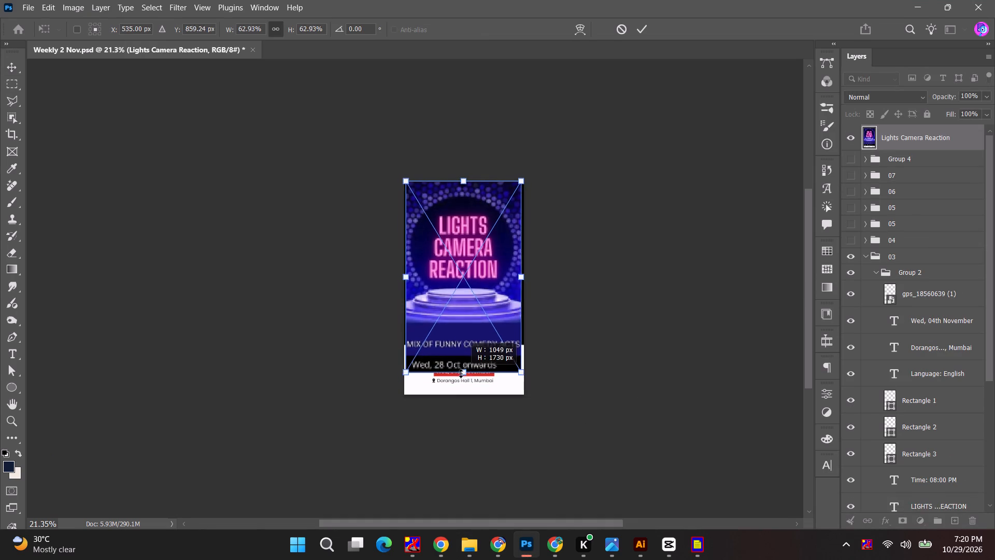
{"action": "left_click_drag", "start_coordinate": [461, 373], "coordinate": [459, 362], "text": "shift"}
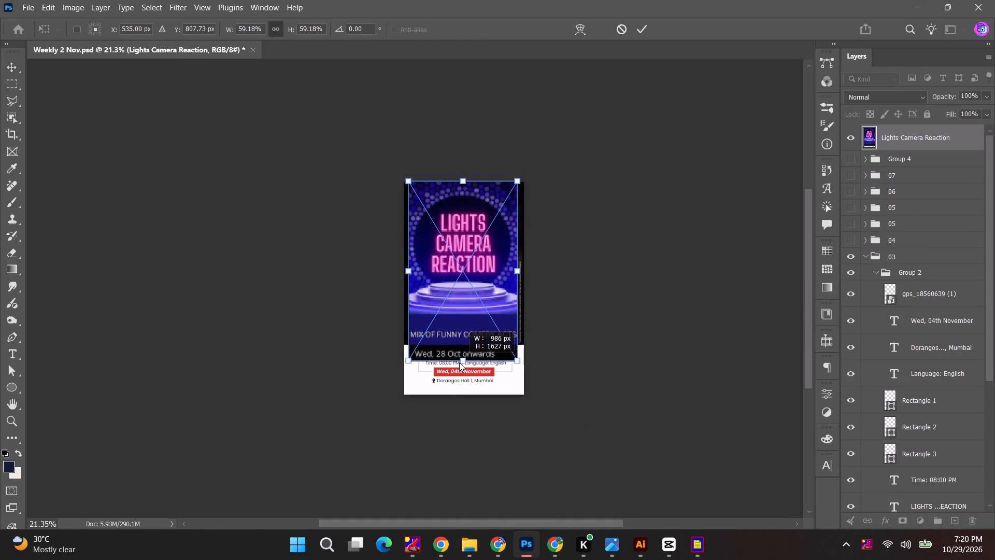
{"action": "left_click_drag", "start_coordinate": [459, 362], "coordinate": [459, 361], "text": "shift"}
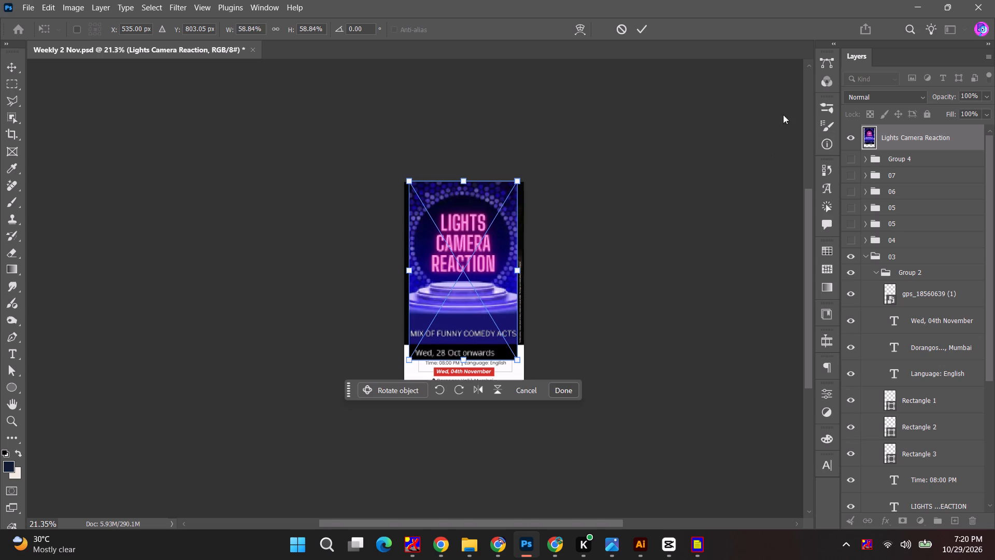
{"action": "left_click", "coordinate": [635, 22]}
Clip the Lights Camera Reaction poster to Rectangle 4 in group 03's Group 1, deleting the Death and the Maiden image.
{"action": "scroll", "coordinate": [905, 146], "scroll_direction": "down", "scroll_amount": 4}
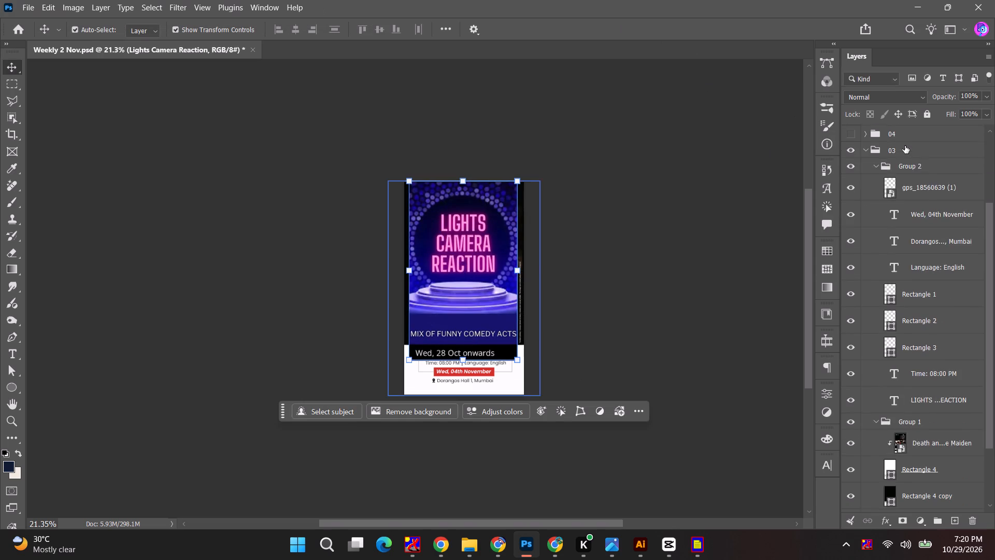
{"action": "scroll", "coordinate": [908, 262], "scroll_direction": "up", "scroll_amount": 6}
{"action": "left_click_drag", "start_coordinate": [904, 138], "coordinate": [899, 525]}
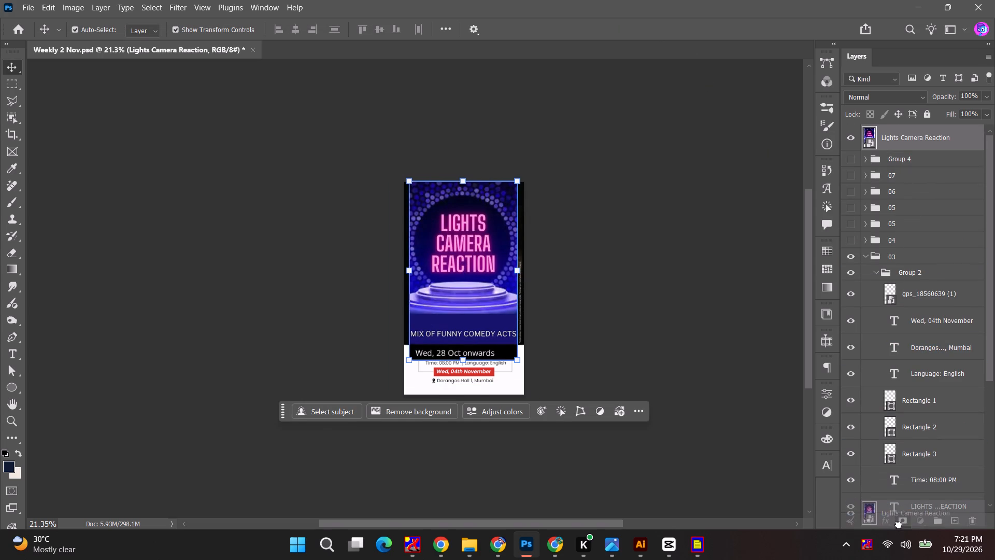
{"action": "left_click_drag", "start_coordinate": [899, 525], "coordinate": [906, 495]}
{"action": "scroll", "coordinate": [905, 455], "scroll_direction": "down", "scroll_amount": 5}
{"action": "left_click_drag", "start_coordinate": [912, 398], "coordinate": [915, 470]}
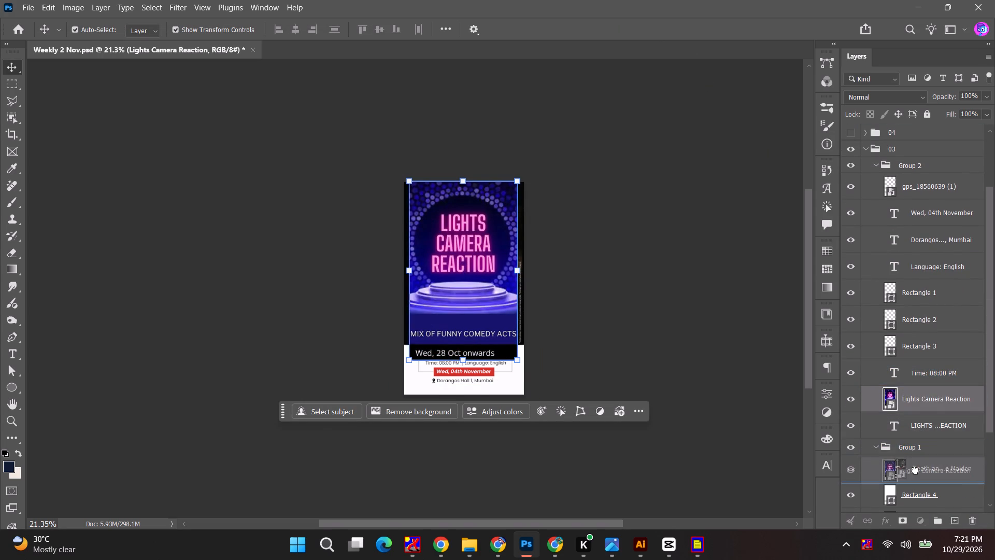
{"action": "left_click_drag", "start_coordinate": [915, 470], "coordinate": [915, 471]}
{"action": "left_click", "coordinate": [930, 443]}
{"action": "key", "text": "BackSpace"}
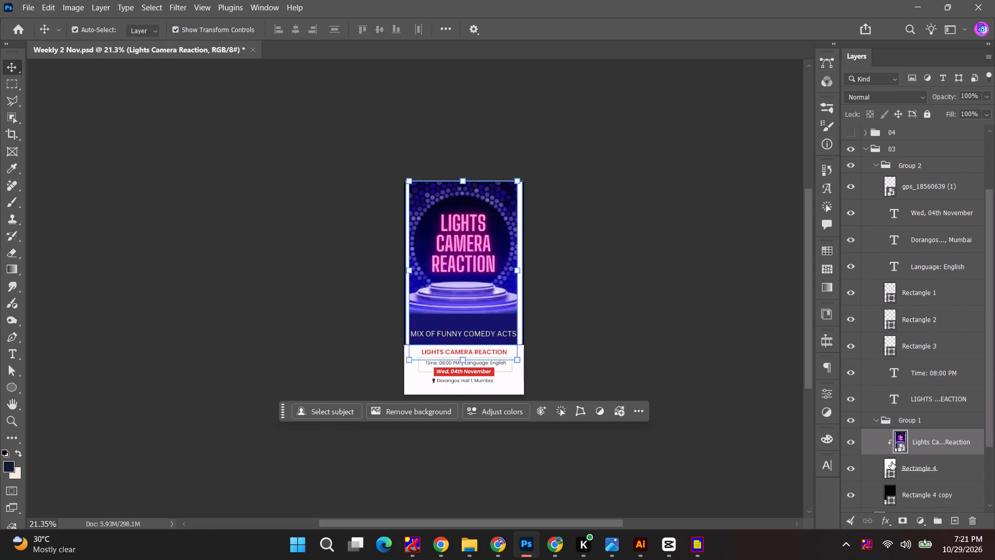
Fill Rectangle 4 with dark blue 16136d sampled from the lower part of the poster.
{"action": "left_click", "coordinate": [936, 469]}
{"action": "double_click", "coordinate": [892, 463]}
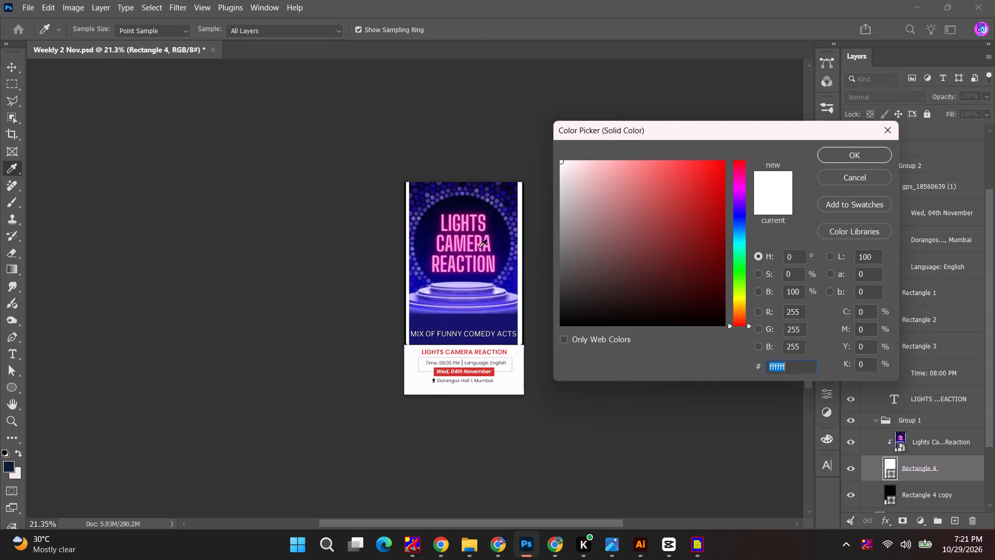
{"action": "left_click", "coordinate": [428, 326]}
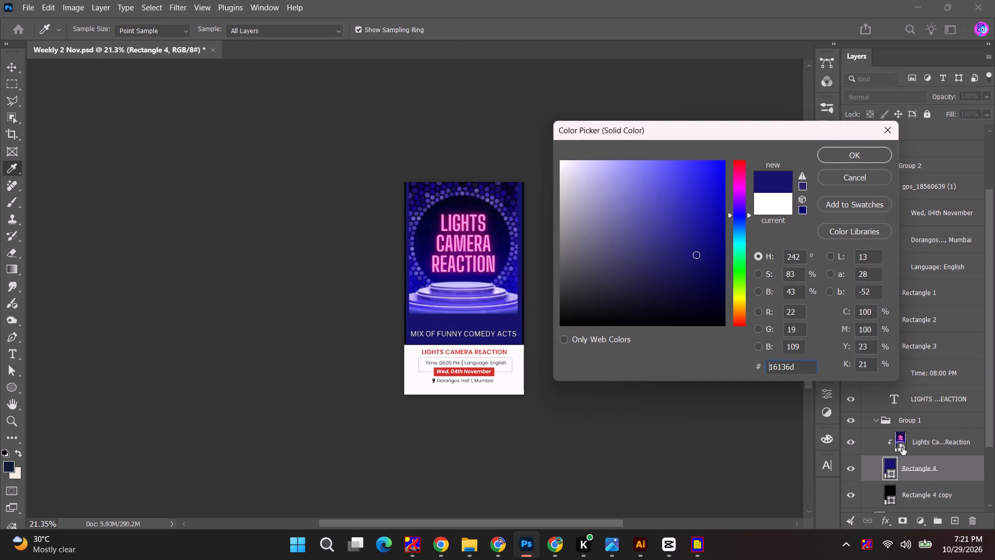
{"action": "left_click", "coordinate": [861, 156]}
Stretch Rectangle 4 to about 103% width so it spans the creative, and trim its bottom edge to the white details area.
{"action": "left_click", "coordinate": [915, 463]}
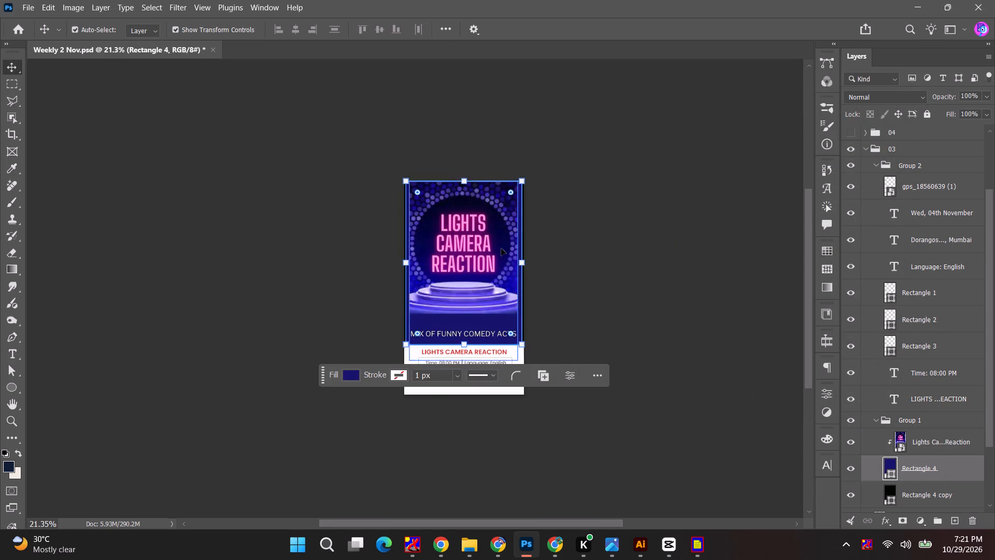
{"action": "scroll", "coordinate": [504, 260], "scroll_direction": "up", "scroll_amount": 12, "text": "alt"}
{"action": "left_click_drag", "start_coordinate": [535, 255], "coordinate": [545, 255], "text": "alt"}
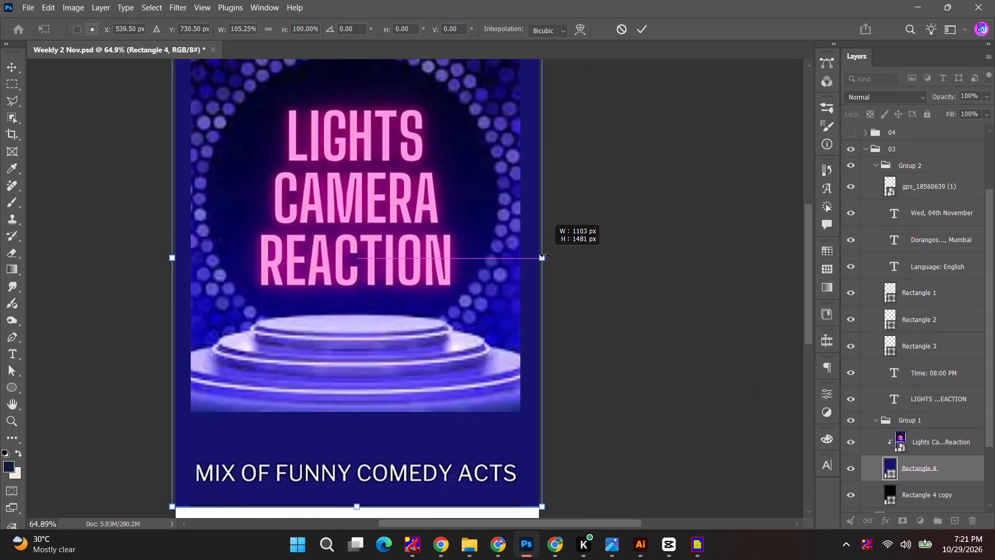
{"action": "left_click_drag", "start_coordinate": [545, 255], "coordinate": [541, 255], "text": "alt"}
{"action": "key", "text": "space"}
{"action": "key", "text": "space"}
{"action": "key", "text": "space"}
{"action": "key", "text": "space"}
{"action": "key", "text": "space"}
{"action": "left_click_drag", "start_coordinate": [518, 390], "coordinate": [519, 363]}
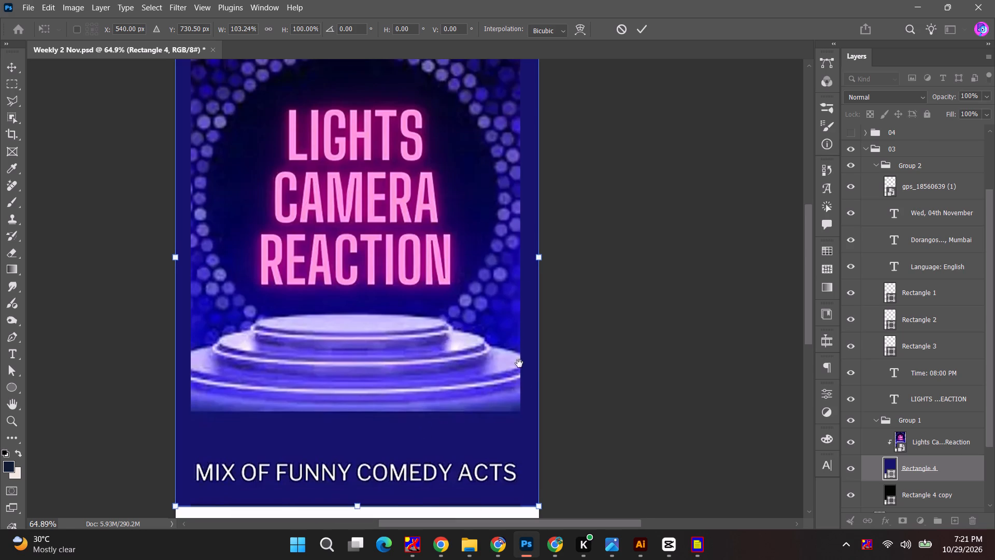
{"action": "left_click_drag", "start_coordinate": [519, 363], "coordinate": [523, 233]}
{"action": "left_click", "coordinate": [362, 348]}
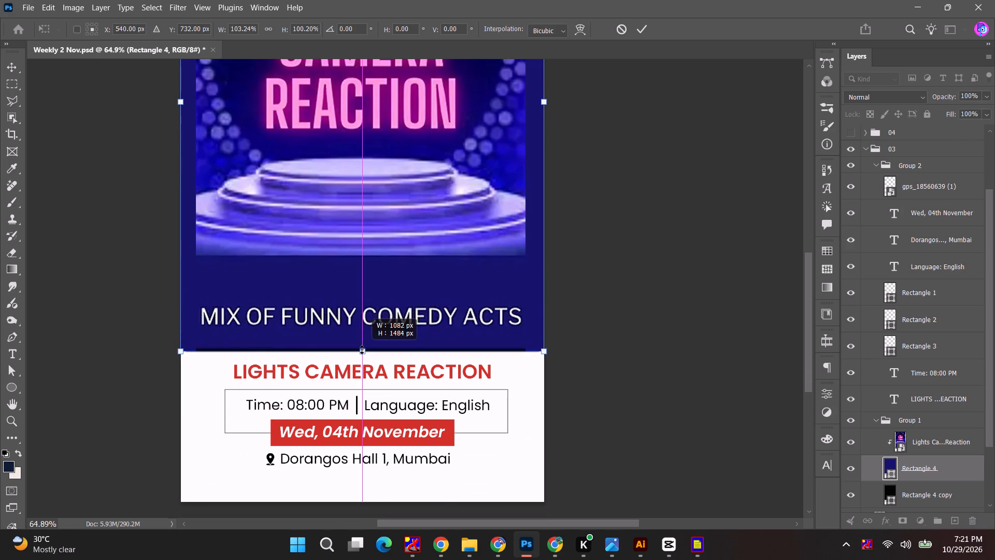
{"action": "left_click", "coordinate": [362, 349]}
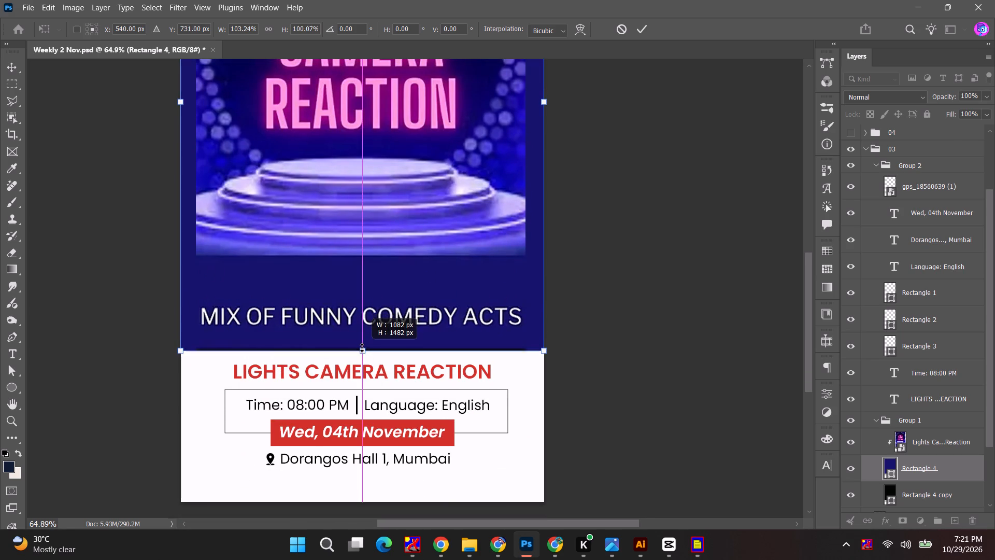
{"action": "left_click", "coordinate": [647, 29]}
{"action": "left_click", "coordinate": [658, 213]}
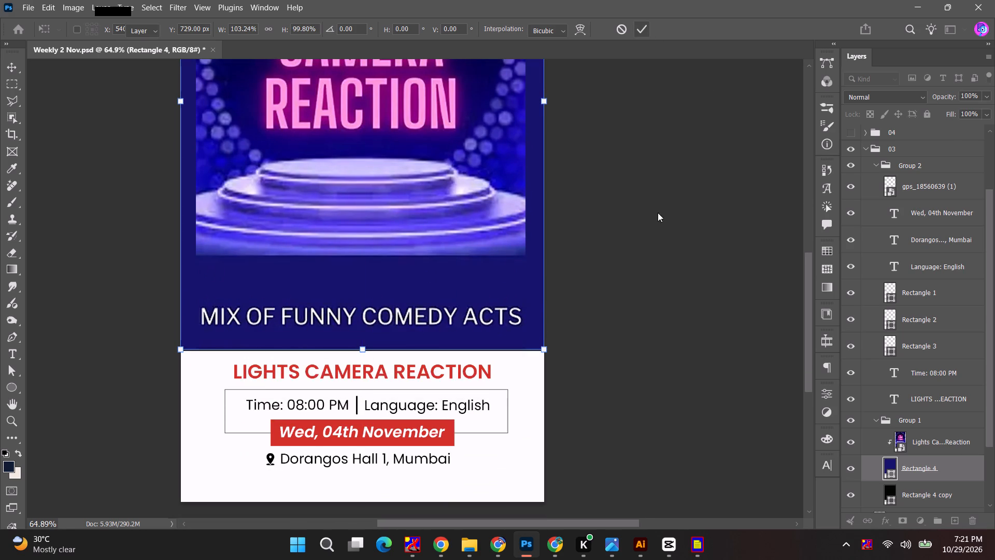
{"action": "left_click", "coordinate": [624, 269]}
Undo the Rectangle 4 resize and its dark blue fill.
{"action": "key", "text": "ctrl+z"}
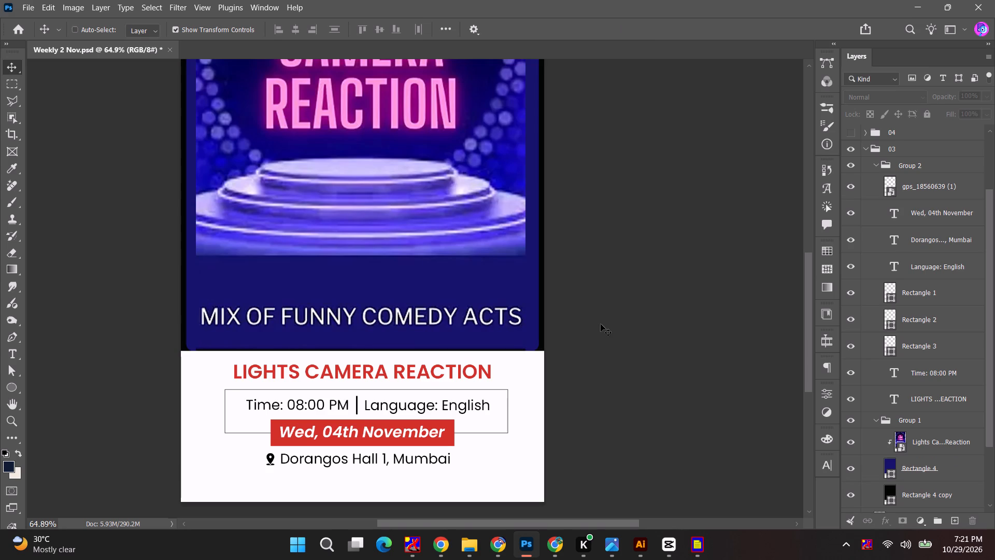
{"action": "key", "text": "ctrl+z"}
Enlarge the clipped Lights Camera Reaction poster slightly, to about 59.34%.
{"action": "left_click", "coordinate": [521, 281]}
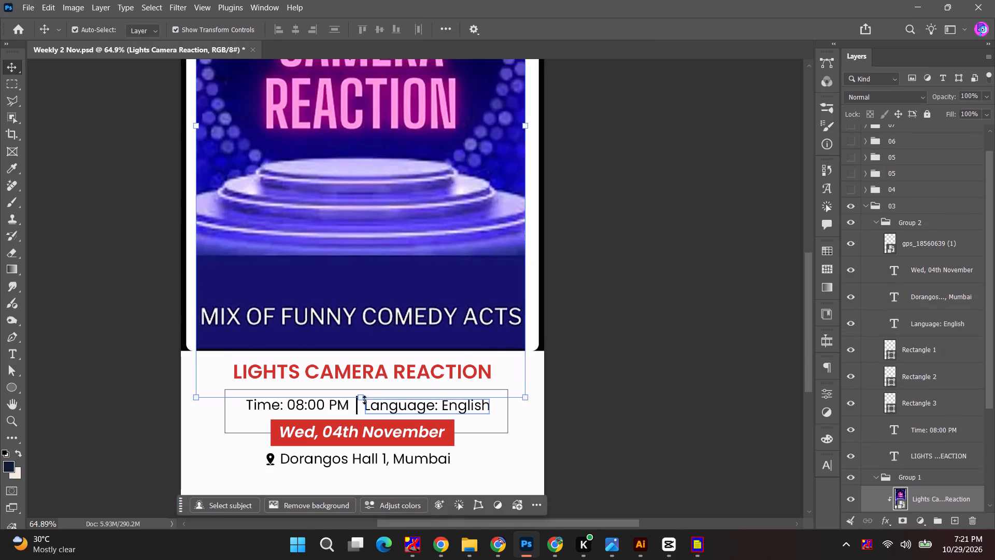
{"action": "left_click_drag", "start_coordinate": [364, 400], "coordinate": [364, 404], "text": "shift"}
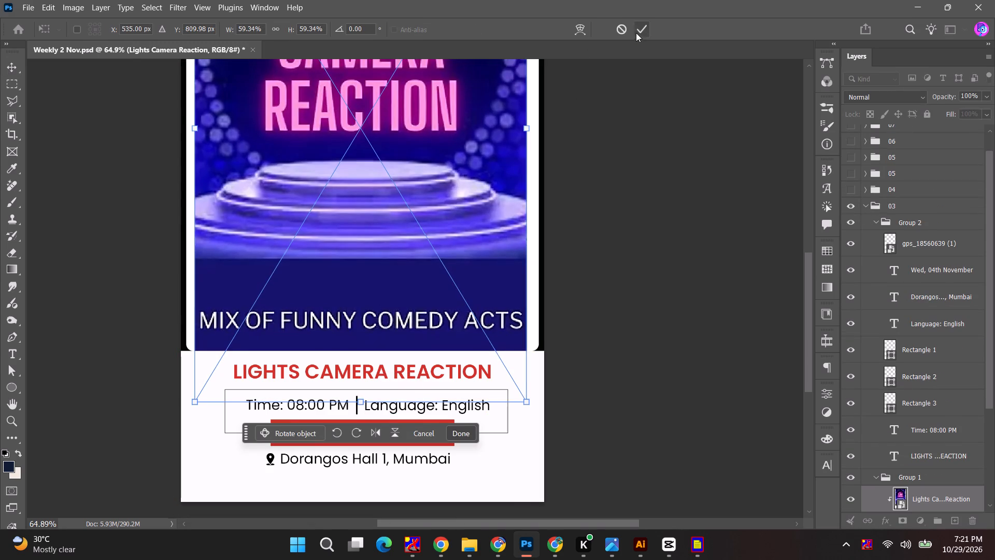
{"action": "left_click", "coordinate": [636, 31]}
Fill Rectangle 4 in group 03's Group 1 with dark blue 16136d sampled from the lower part of the poster.
{"action": "scroll", "coordinate": [899, 472], "scroll_direction": "down", "scroll_amount": 4}
{"action": "left_click", "coordinate": [908, 462]}
{"action": "double_click", "coordinate": [891, 460]}
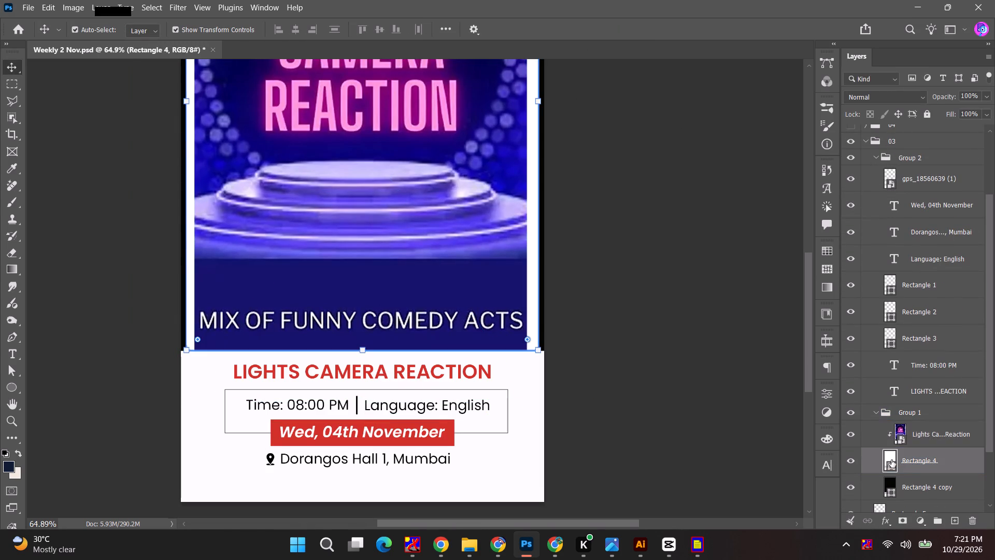
{"action": "left_click", "coordinate": [512, 272]}
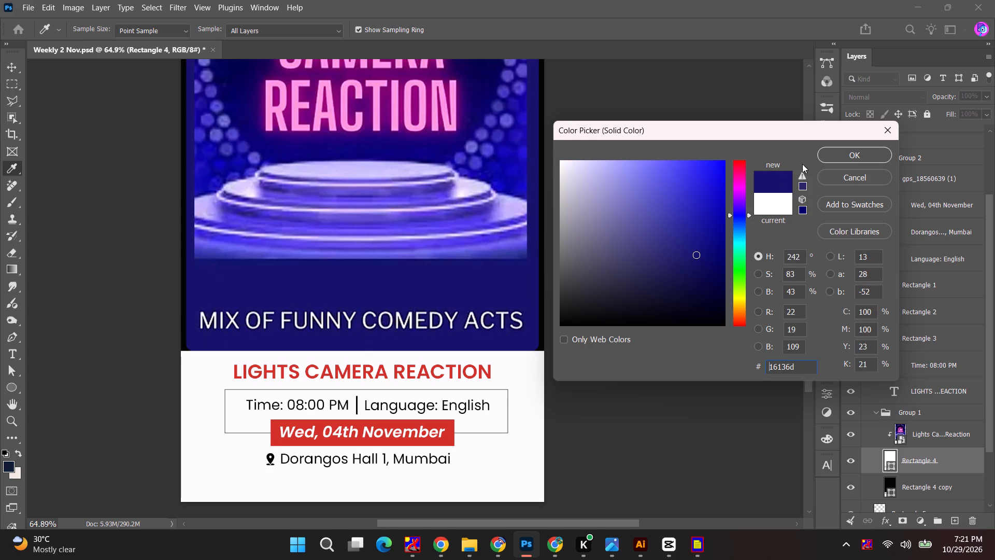
{"action": "left_click", "coordinate": [848, 149]}
Widen Rectangle 4 evenly on both sides to about 1097 px to cover the black edges of the creative.
{"action": "left_click_drag", "start_coordinate": [539, 102], "coordinate": [548, 102], "text": "alt"}
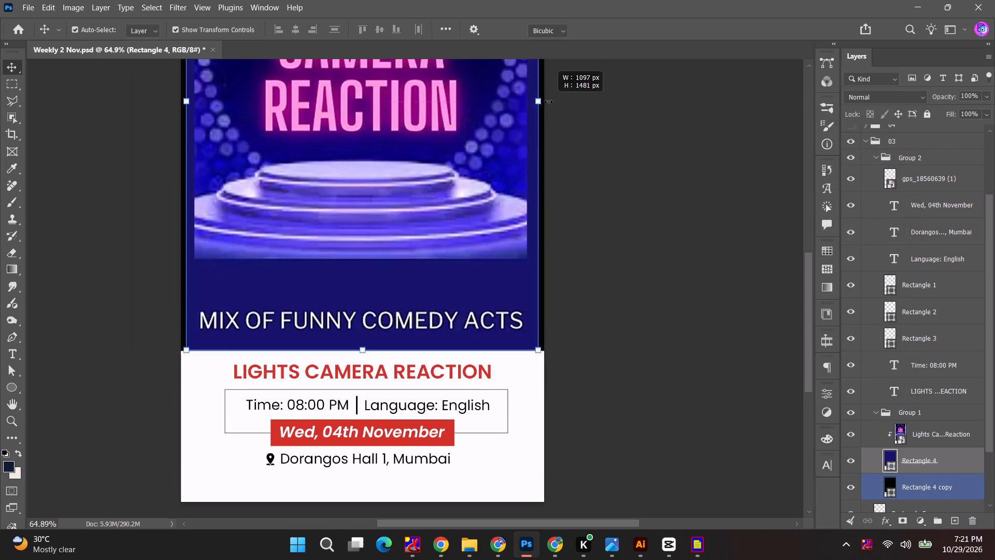
{"action": "left_click_drag", "start_coordinate": [548, 102], "coordinate": [549, 102], "text": "alt"}
{"action": "left_click", "coordinate": [639, 31]}
{"action": "left_click", "coordinate": [674, 200]}
Examine the whole Lights Camera Reaction creative, checking the poster, the blue side margins and the event details.
{"action": "scroll", "coordinate": [674, 227], "scroll_direction": "down", "scroll_amount": 7, "text": "alt"}
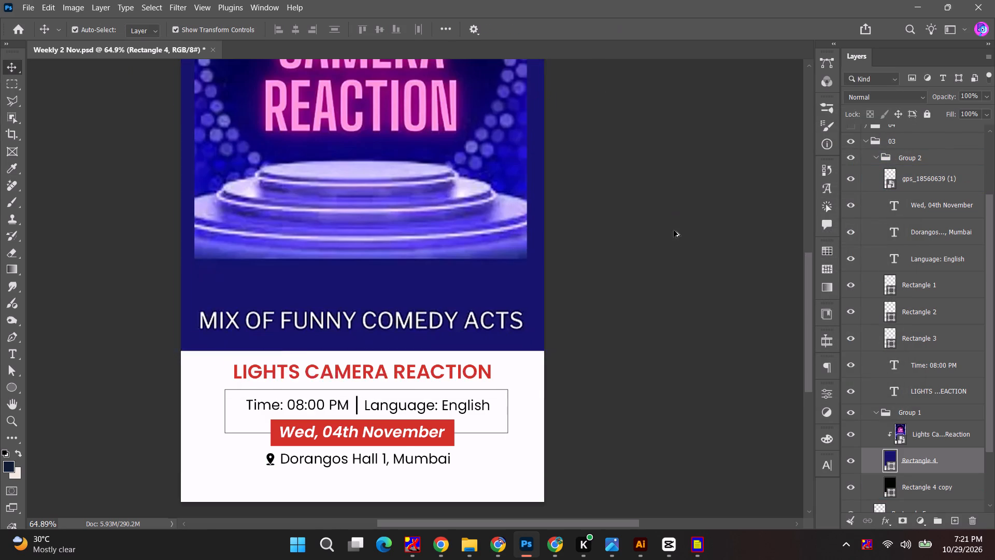
{"action": "left_click", "coordinate": [674, 252]}
{"action": "scroll", "coordinate": [674, 252], "scroll_direction": "down", "scroll_amount": 6, "text": "alt"}
{"action": "key", "text": "space"}
{"action": "left_click_drag", "start_coordinate": [622, 236], "coordinate": [622, 259]}
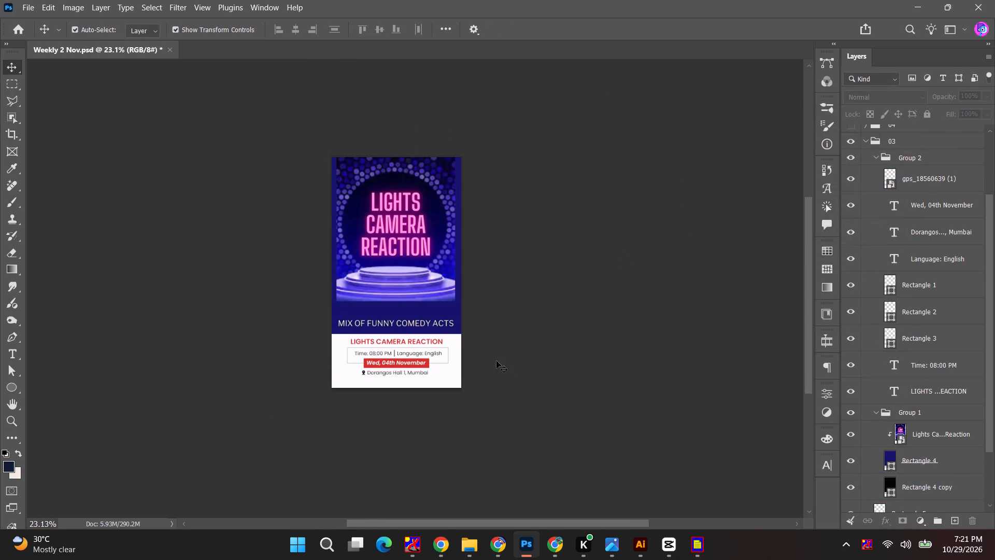
{"action": "scroll", "coordinate": [389, 384], "scroll_direction": "up", "scroll_amount": 5, "text": "alt"}
{"action": "scroll", "coordinate": [389, 383], "scroll_direction": "down", "scroll_amount": 5, "text": "alt"}
{"action": "left_click_drag", "start_coordinate": [544, 356], "coordinate": [539, 357]}
{"action": "scroll", "coordinate": [389, 388], "scroll_direction": "up", "scroll_amount": 5, "text": "alt"}
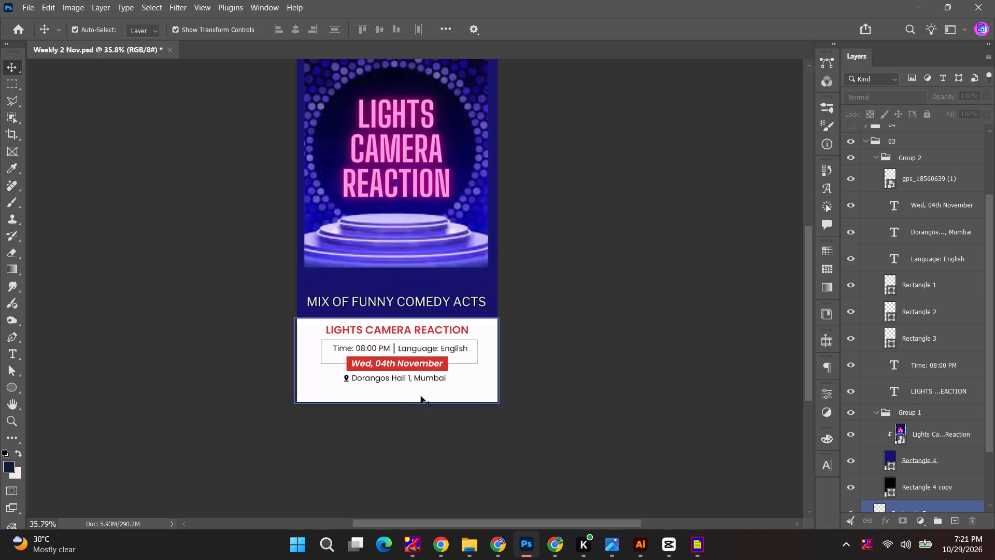
Save the Weekly 2 Nov document, collapsing the finished group 03 in the layer list.
{"action": "key", "text": "ctrl+s"}
{"action": "scroll", "coordinate": [842, 202], "scroll_direction": "up", "scroll_amount": 11}
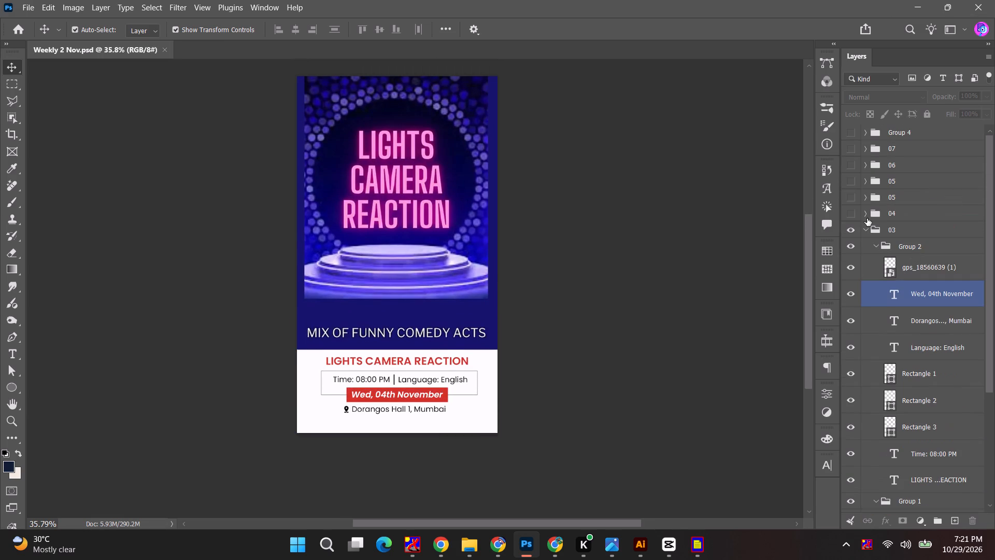
{"action": "left_click", "coordinate": [867, 226]}
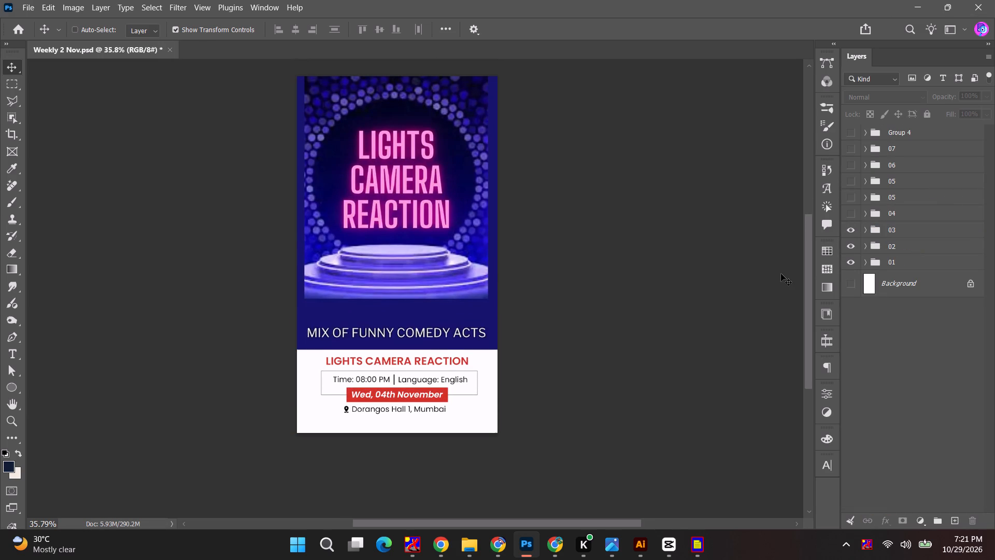
{"action": "key", "text": "ctrl+s"}
{"action": "scroll", "coordinate": [605, 287], "scroll_direction": "down", "scroll_amount": 4, "text": "alt"}
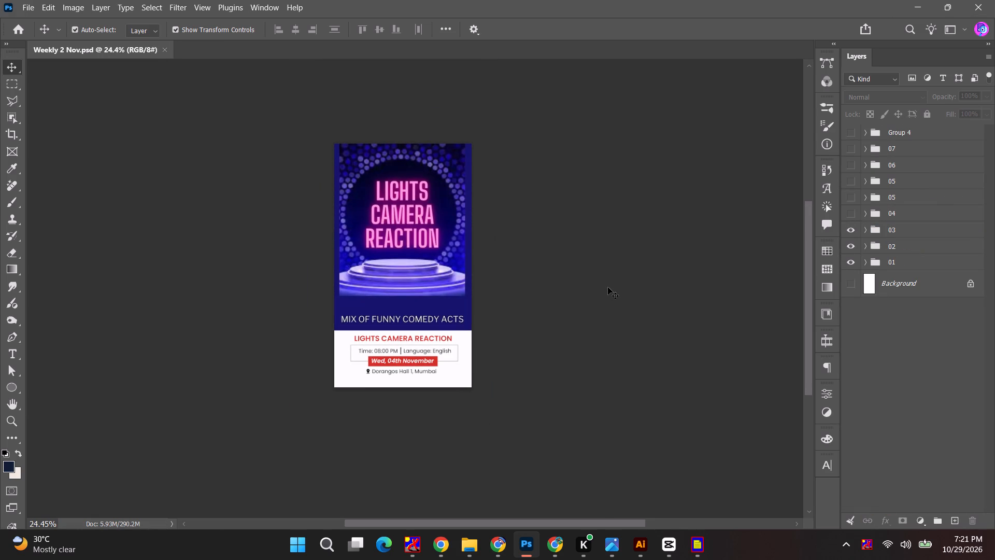
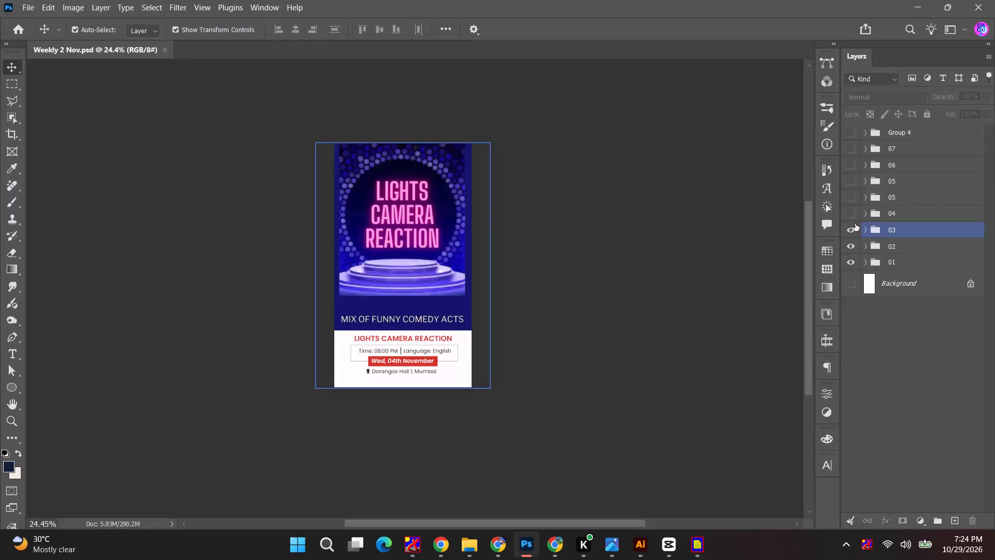
Show Group 4 and delete its Mumbai Thea... to Emotion, Group 3, Layer 2, start frame 00 and MTG logo layout layers.
{"action": "left_click", "coordinate": [853, 134]}
{"action": "left_click", "coordinate": [866, 130]}
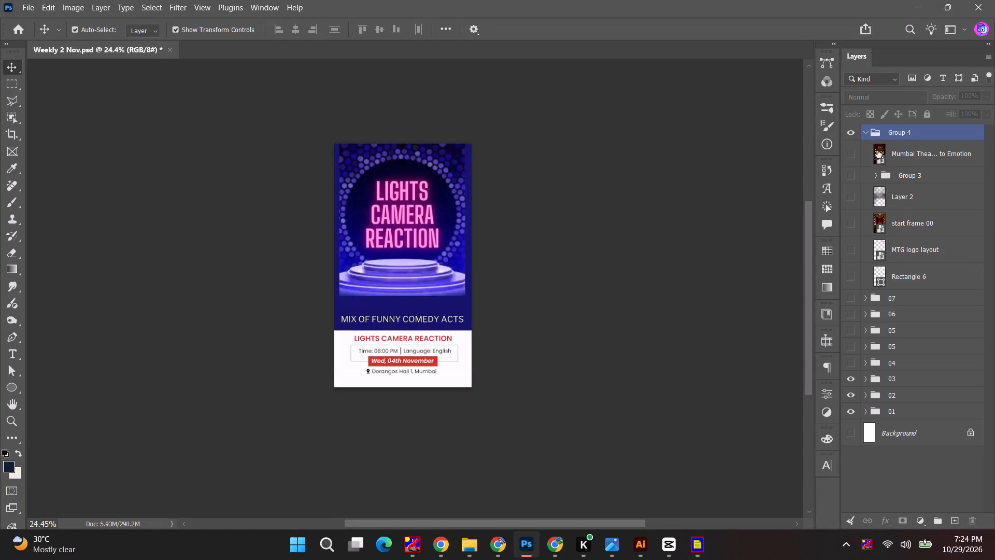
{"action": "left_click", "coordinate": [907, 152]}
{"action": "left_click", "coordinate": [920, 265], "text": "shift"}
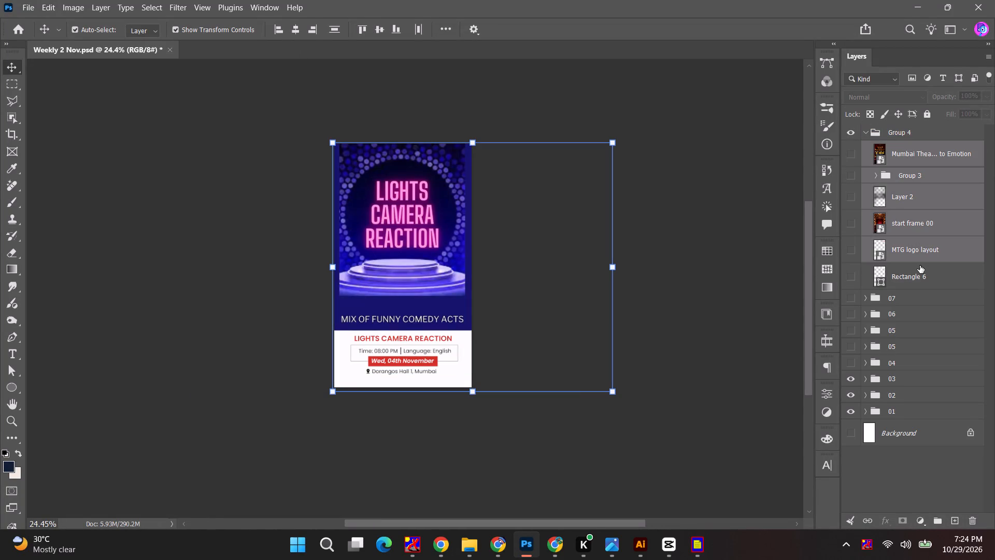
{"action": "key", "text": "BackSpace"}
Place the Plan Your Theatre Week in Mumbai image from the weekly plays 2 Nov folder into Group 4.
{"action": "key", "text": "alt+Tab"}
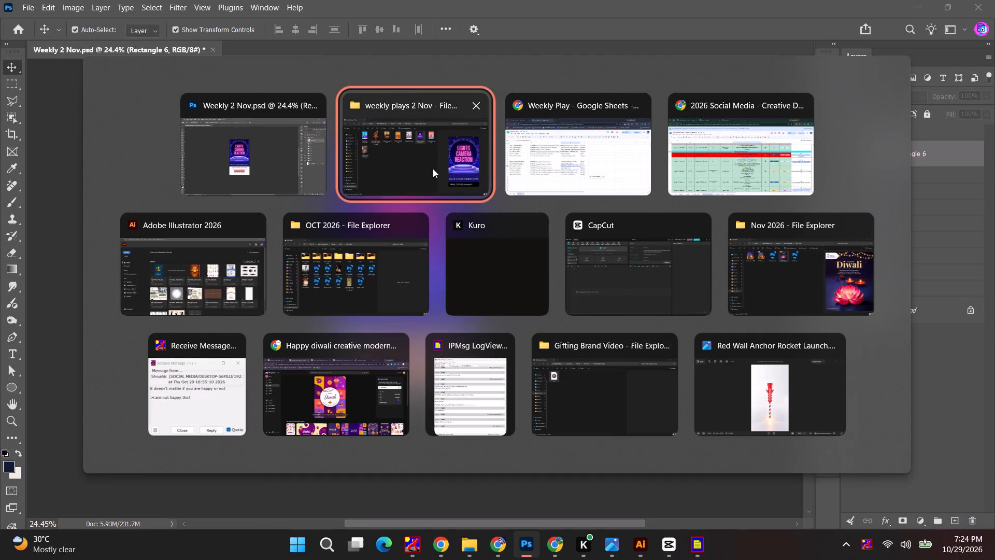
{"action": "left_click", "coordinate": [433, 169], "text": "alt"}
{"action": "left_click", "coordinate": [256, 138]}
{"action": "left_click_drag", "start_coordinate": [237, 142], "coordinate": [363, 297]}
{"action": "key", "text": "alt+Tab"}
{"action": "left_click", "coordinate": [636, 23]}
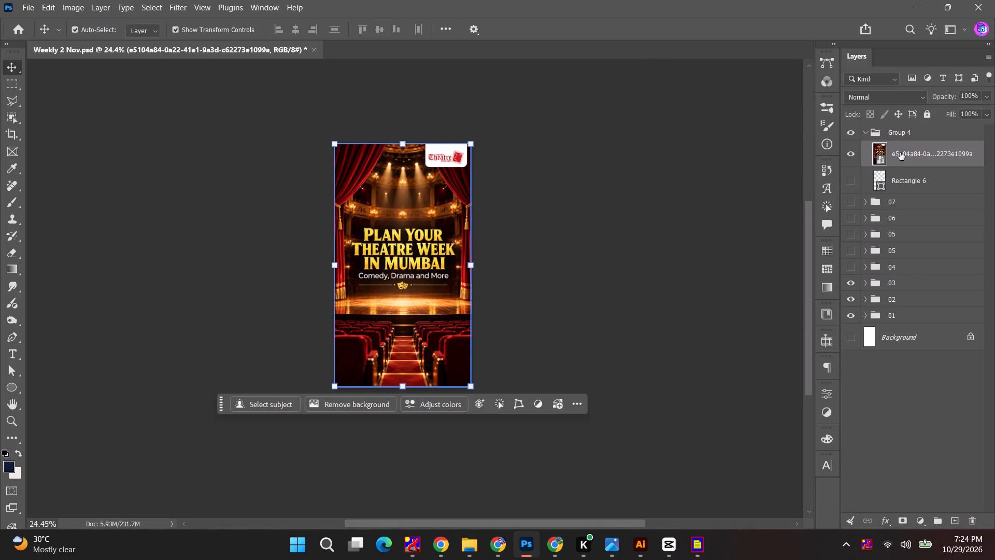
Open the placed theatre week image's smart object contents and select the white Mumbai Theatre Guide logo badge with a rectangular marquee.
{"action": "double_click", "coordinate": [875, 148]}
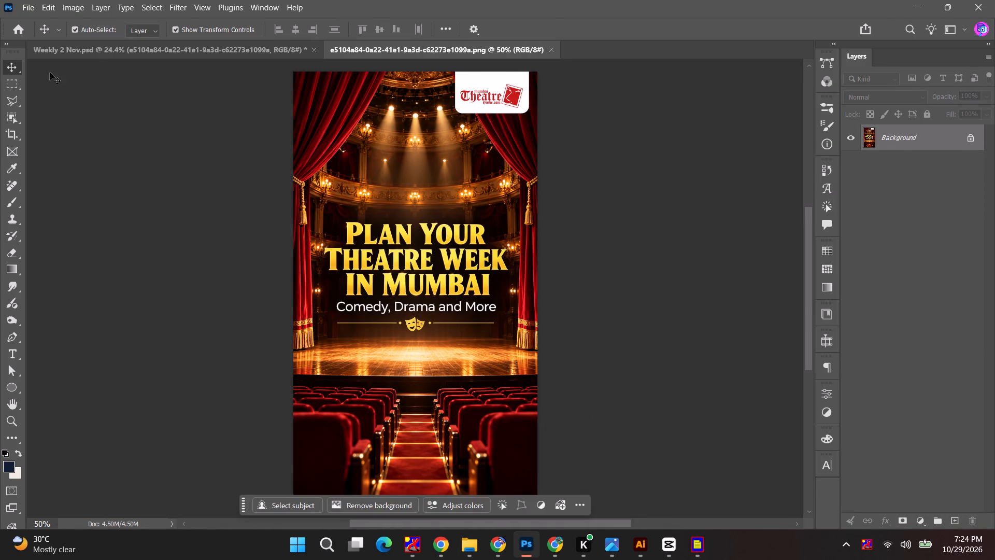
{"action": "left_click", "coordinate": [18, 83]}
{"action": "scroll", "coordinate": [497, 100], "scroll_direction": "up", "scroll_amount": 7}
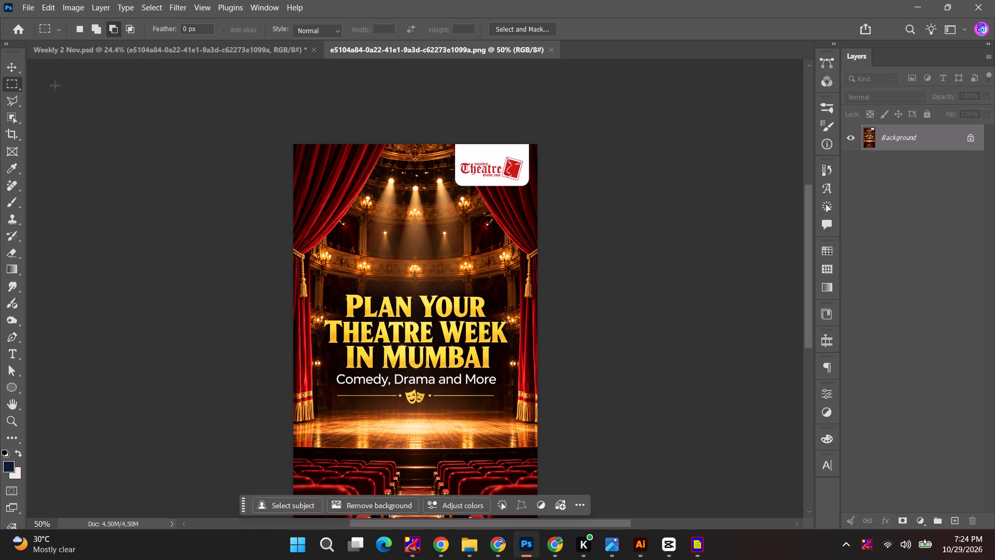
{"action": "scroll", "coordinate": [451, 146], "scroll_direction": "up", "scroll_amount": 4, "text": "alt"}
{"action": "left_click_drag", "start_coordinate": [453, 137], "coordinate": [571, 214]}
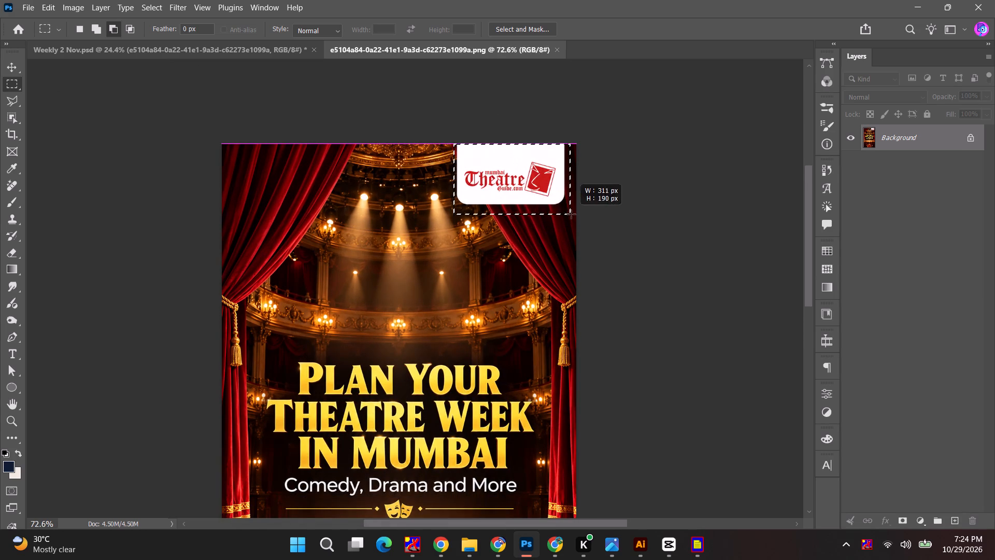
{"action": "left_click_drag", "start_coordinate": [571, 214], "coordinate": [569, 208]}
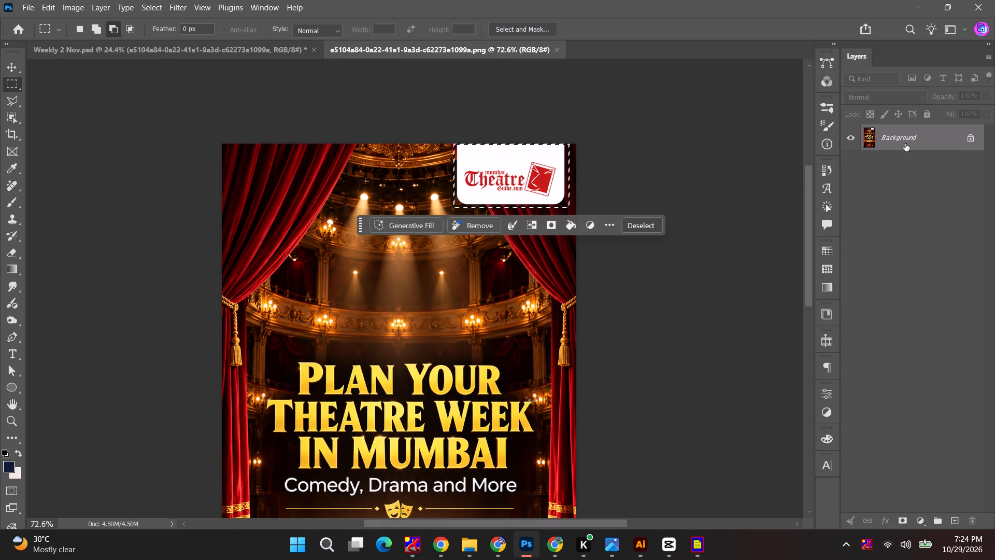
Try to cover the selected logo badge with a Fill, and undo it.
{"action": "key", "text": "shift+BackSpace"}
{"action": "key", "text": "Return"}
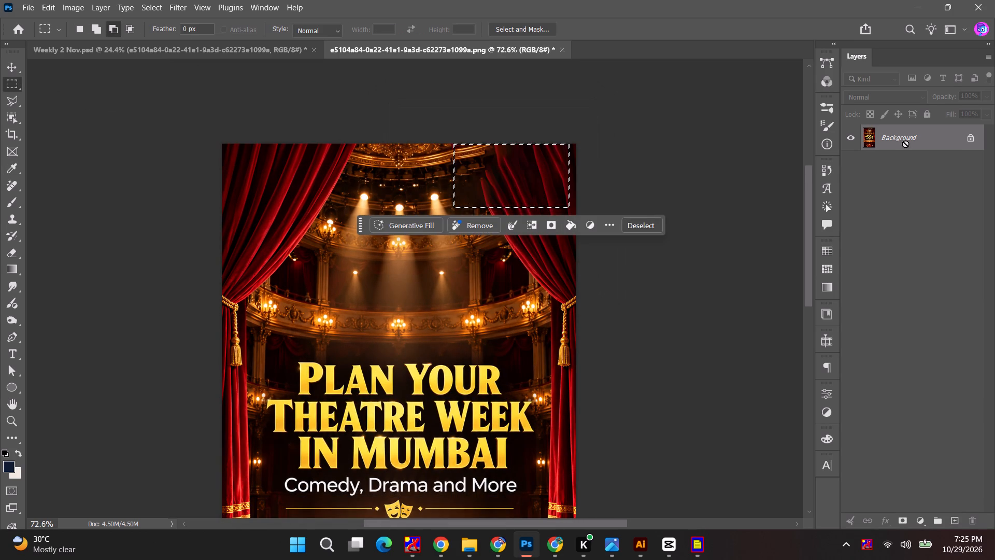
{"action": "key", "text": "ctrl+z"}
Run Generative Fill on the selected logo badge with the prompt "remove".
{"action": "left_click", "coordinate": [407, 228]}
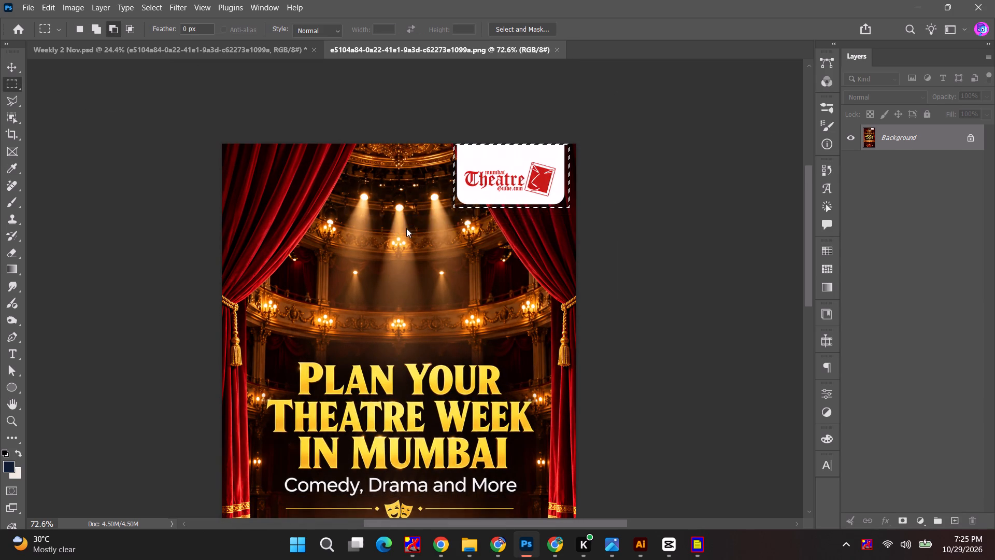
{"action": "type", "text": "rew"}
{"action": "key", "text": "BackSpace"}
{"action": "type", "text": "move"}
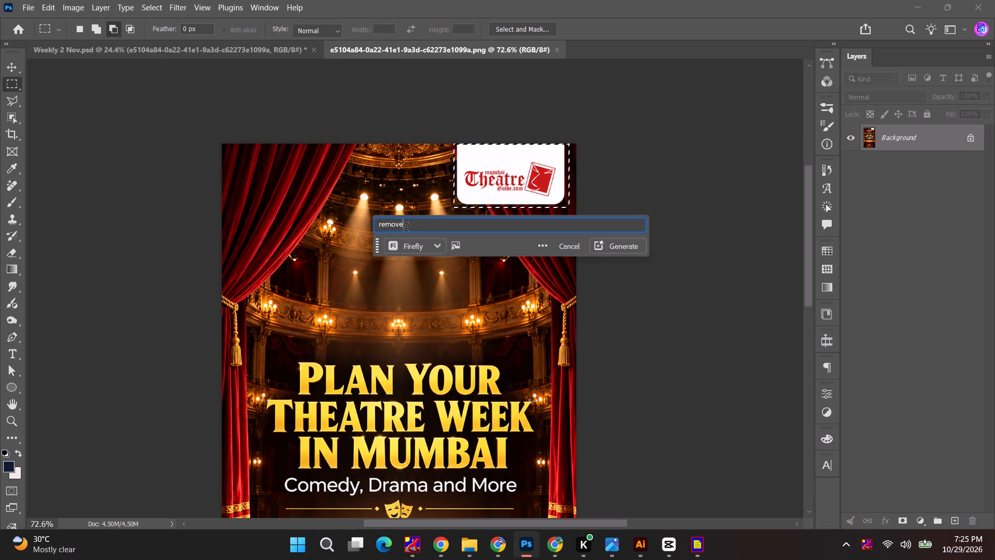
{"action": "key", "text": "Return"}
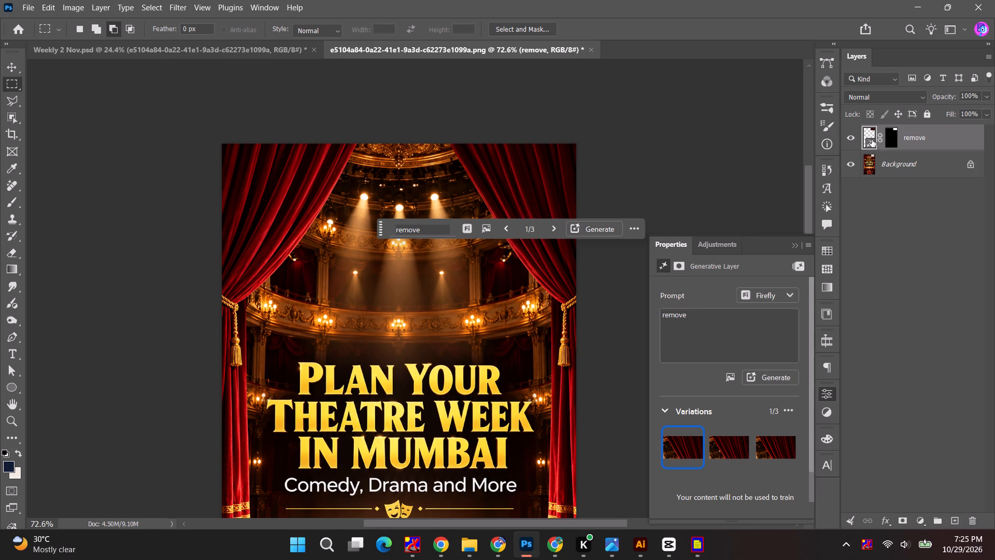
Merge the generated remove layer with the Background, and save and close the theatre week image's contents.
{"action": "key", "text": "ctrl+s"}
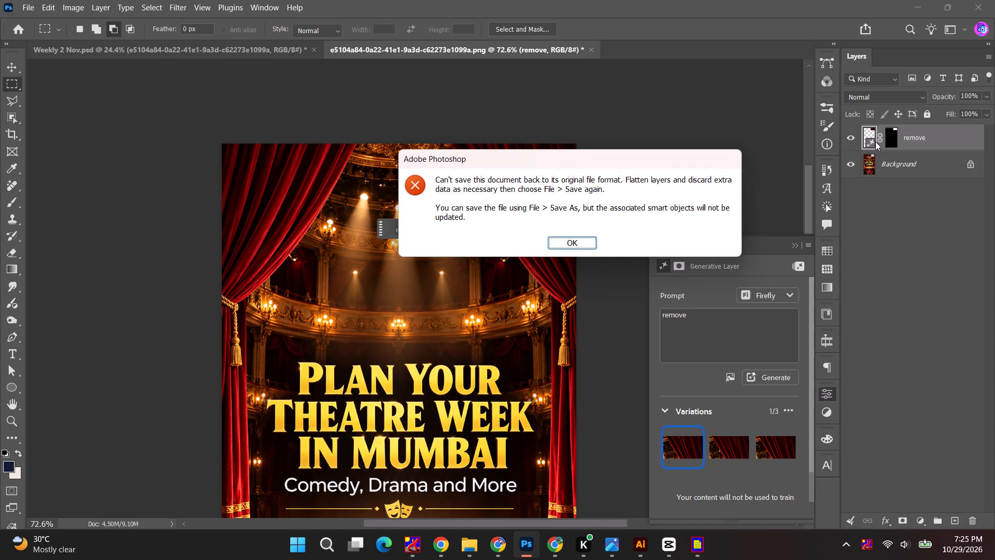
{"action": "key", "text": "Escape"}
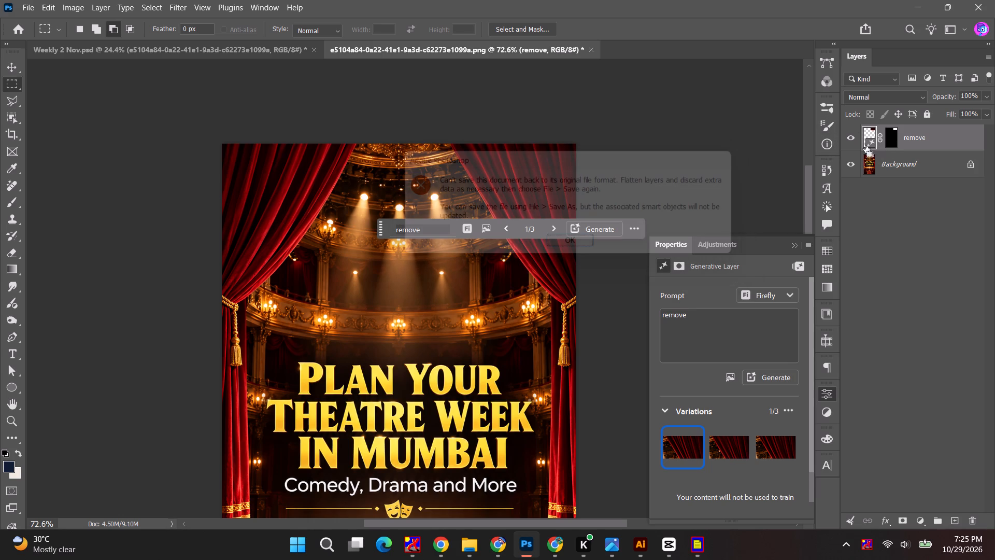
{"action": "left_click", "coordinate": [926, 162], "text": "ctrl"}
{"action": "key", "text": "ctrl+e"}
{"action": "key", "text": "ctrl+s"}
{"action": "key", "text": "ctrl+w"}
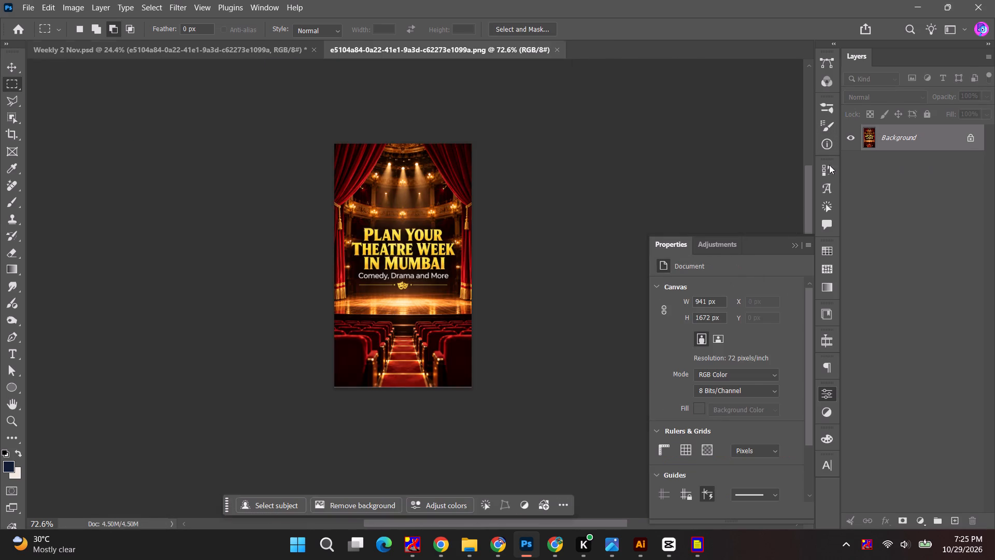
Save and close the Weekly 2 Nov document, and reopen it from the recent files.
{"action": "scroll", "coordinate": [509, 191], "scroll_direction": "down", "scroll_amount": 4, "text": "alt"}
{"action": "key", "text": "ctrl+s"}
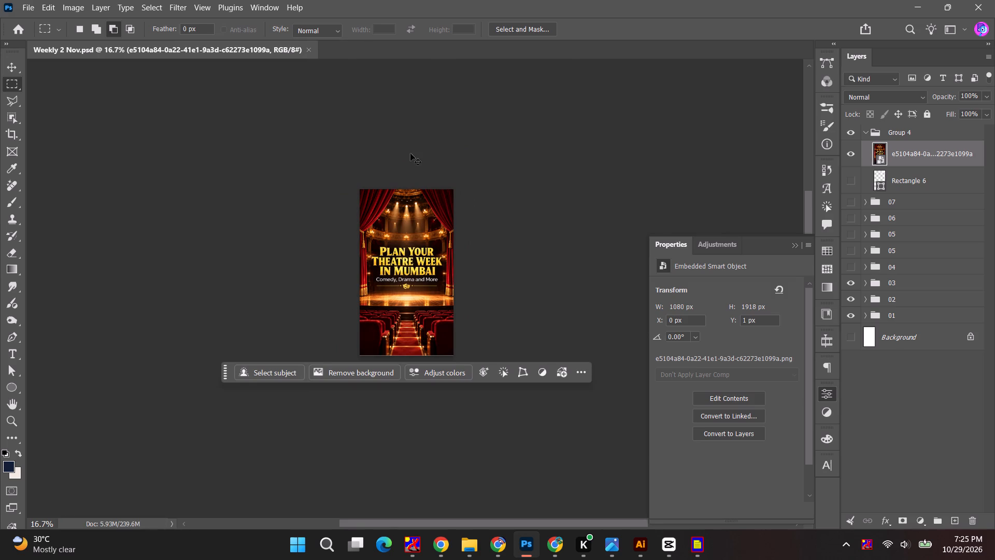
{"action": "key", "text": "ctrl+w"}
{"action": "left_click", "coordinate": [258, 354]}
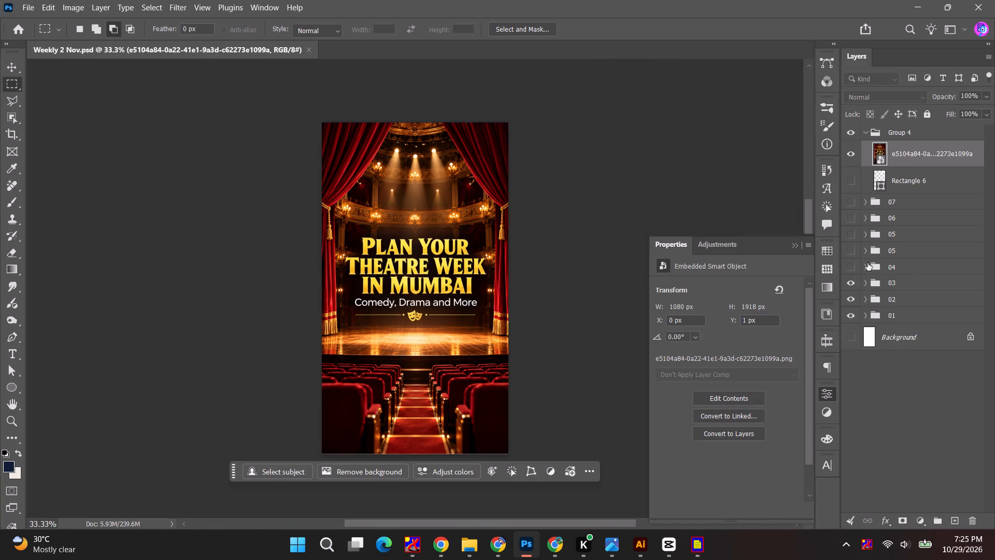
Hide the Plan Your Theatre Week image layer in Group 4, and save and close the Weekly 2 Nov document.
{"action": "left_click", "coordinate": [854, 153]}
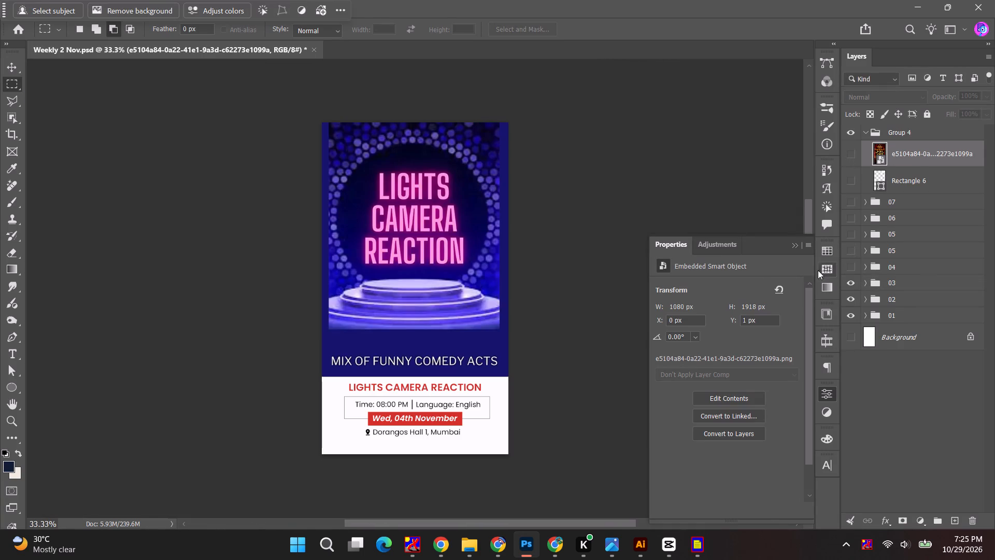
{"action": "key", "text": "ctrl+s"}
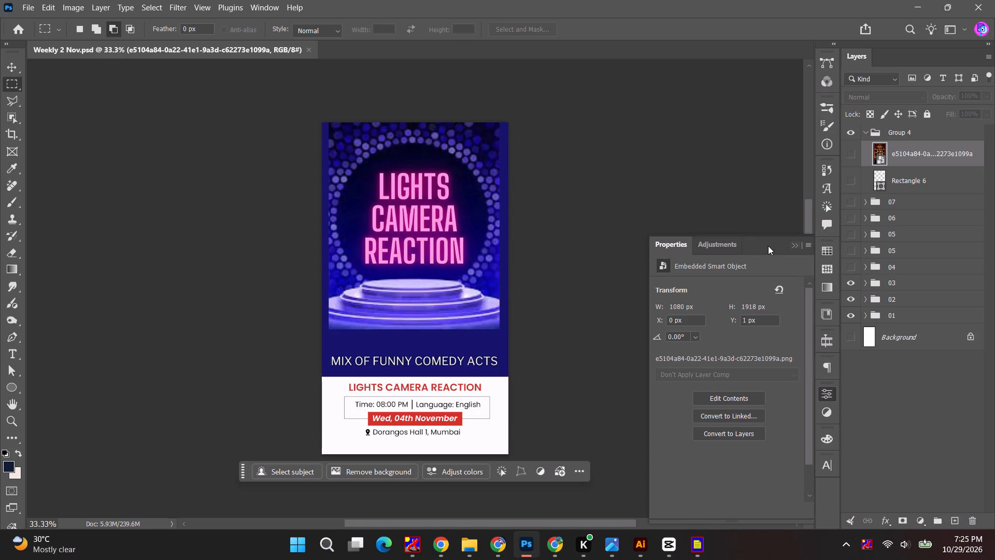
{"action": "key", "text": "ctrl+s"}
{"action": "key", "text": "ctrl+w"}
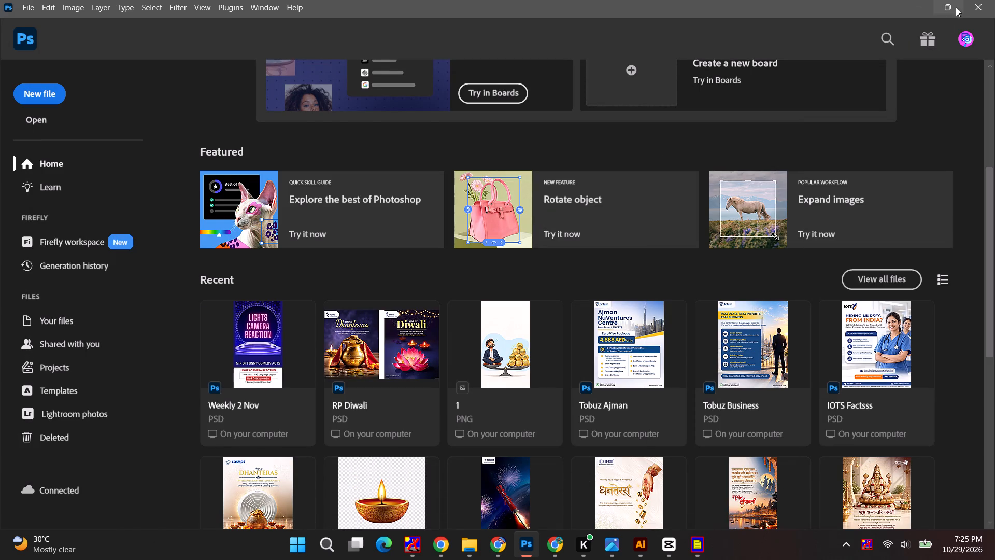
Close Photoshop, the weekly plays folder, the Weekly Play and 2026 Social Media sheet windows, and Illustrator.
{"action": "left_click", "coordinate": [976, 5]}
{"action": "left_click", "coordinate": [978, 8]}
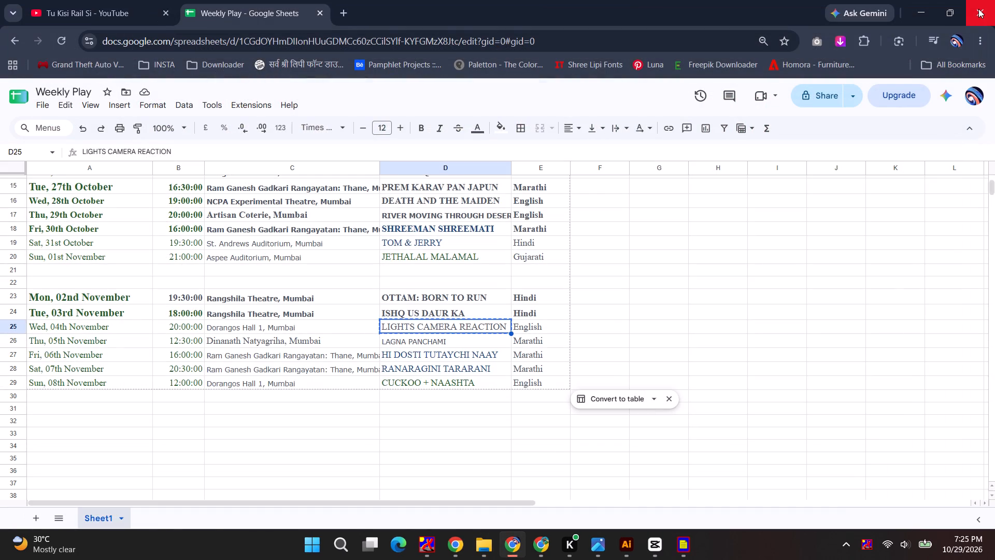
{"action": "left_click", "coordinate": [978, 9]}
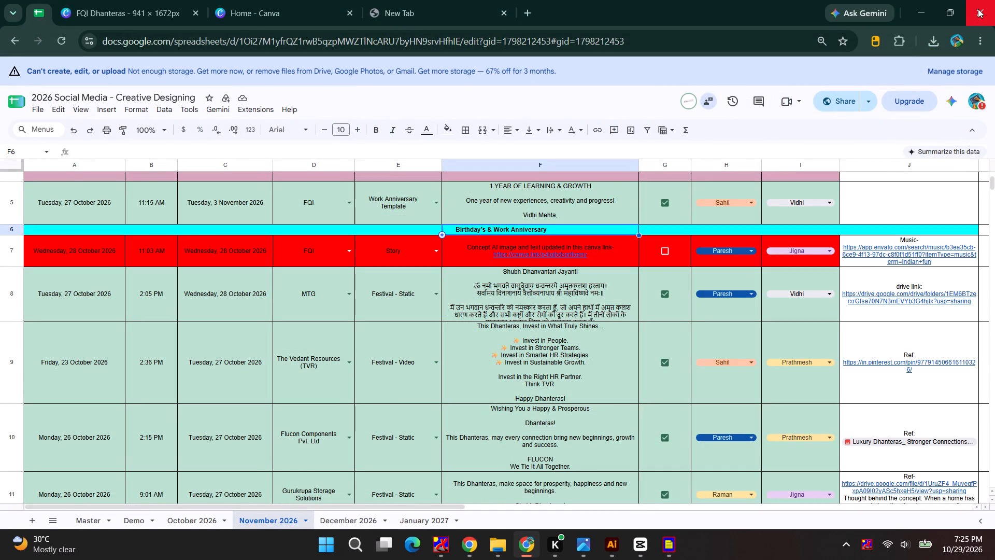
{"action": "left_click", "coordinate": [991, 6]}
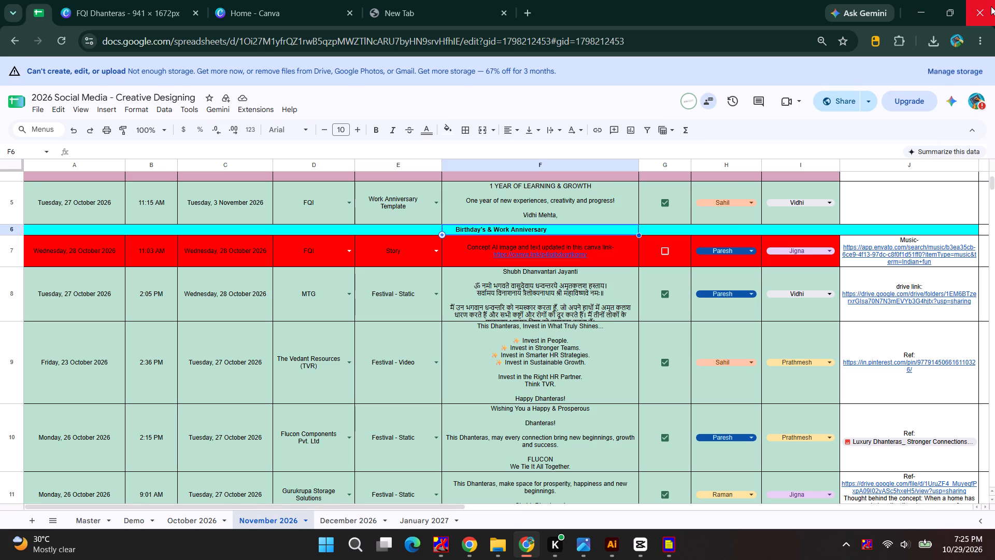
{"action": "left_click", "coordinate": [977, 6]}
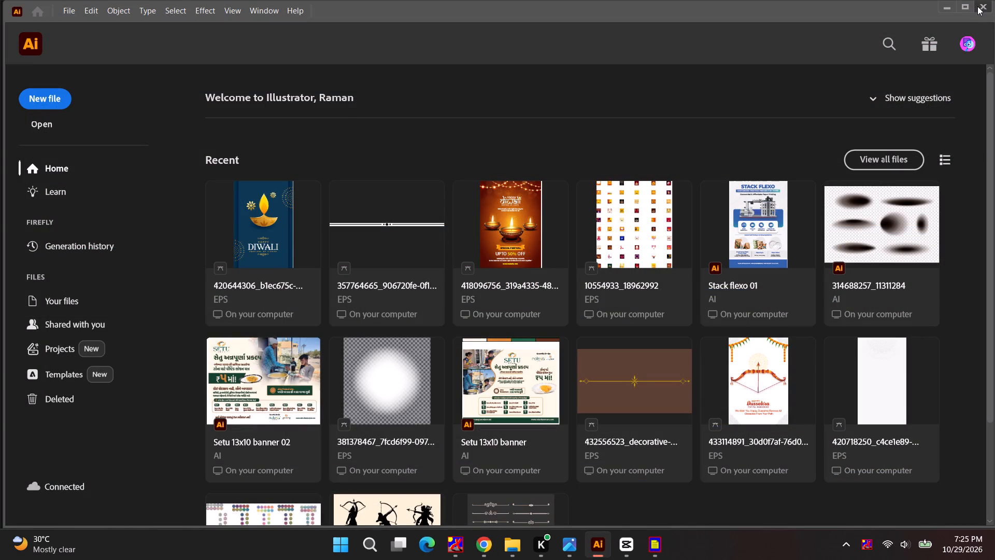